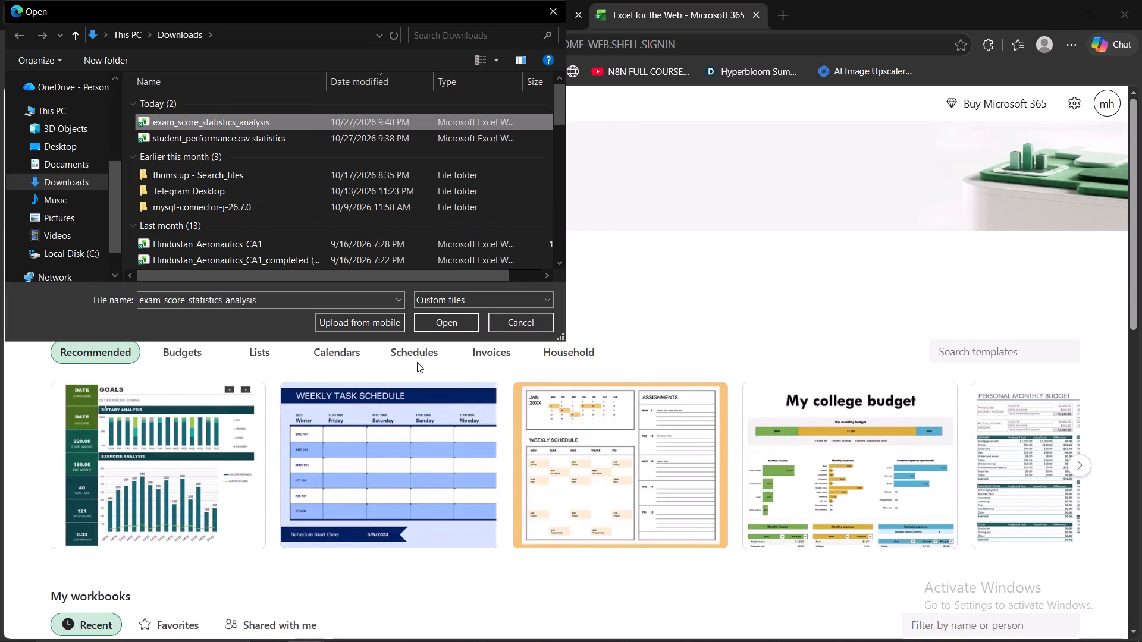
Upload the exam_score_statistics_analysis workbook from Downloads to Excel for the web and look across its analysis sheet.
click(437, 333)
click(439, 322)
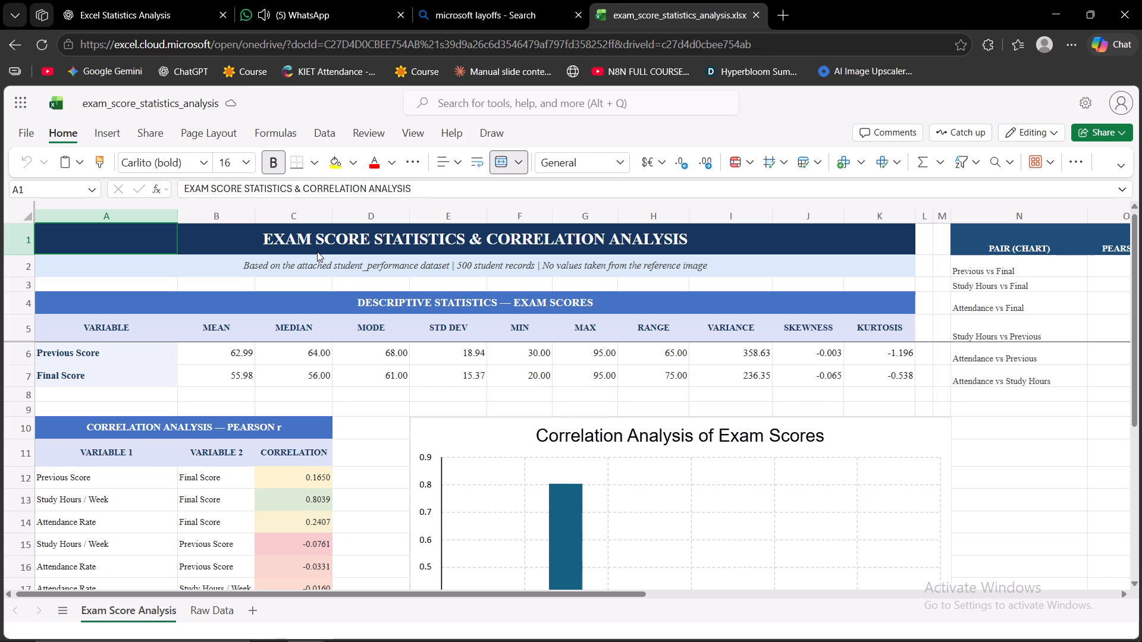
scroll(317, 251, left, 1)
scroll(472, 353, left, 1)
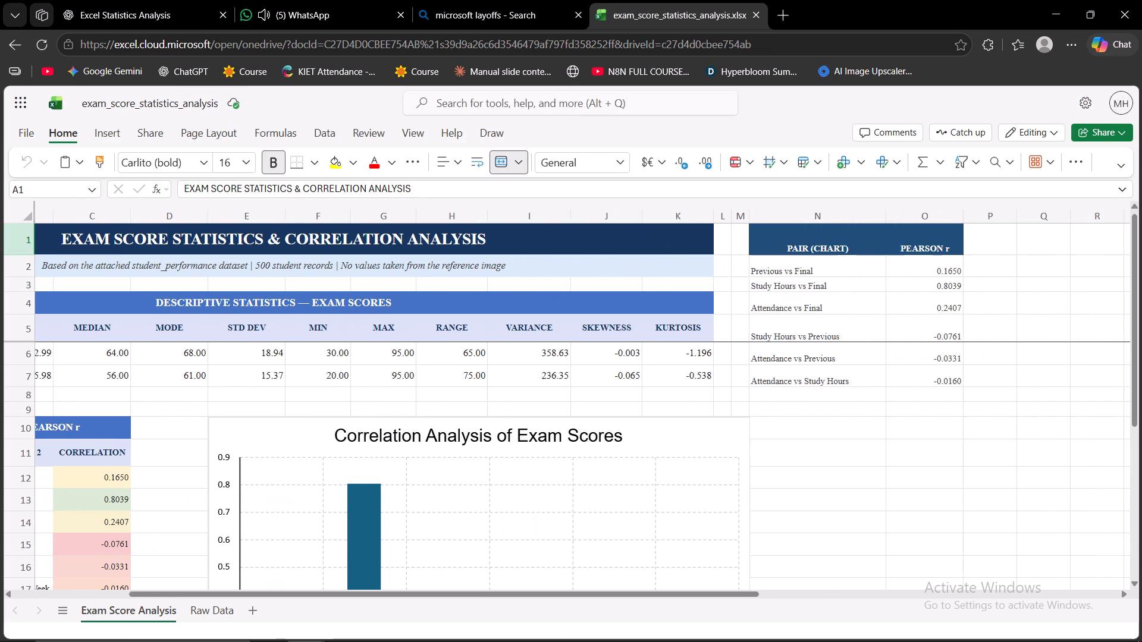
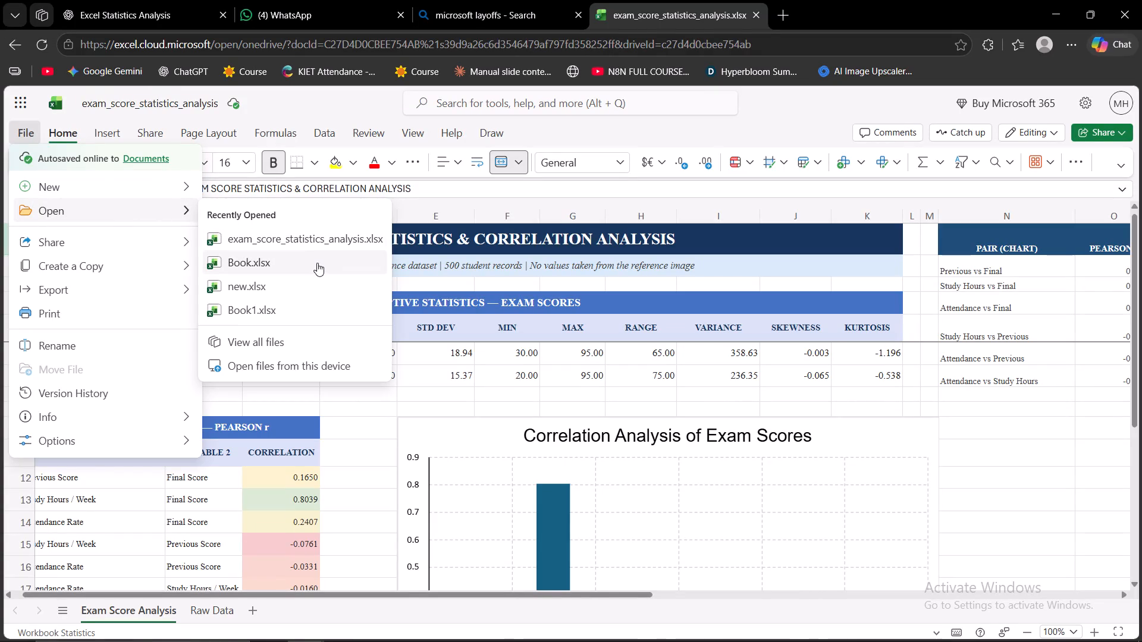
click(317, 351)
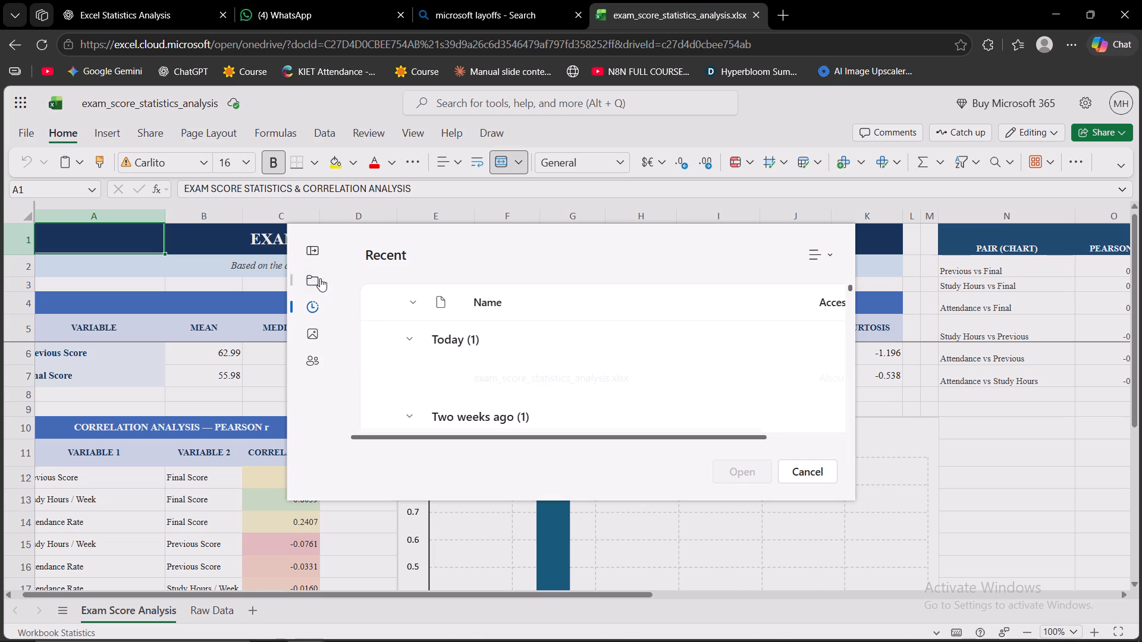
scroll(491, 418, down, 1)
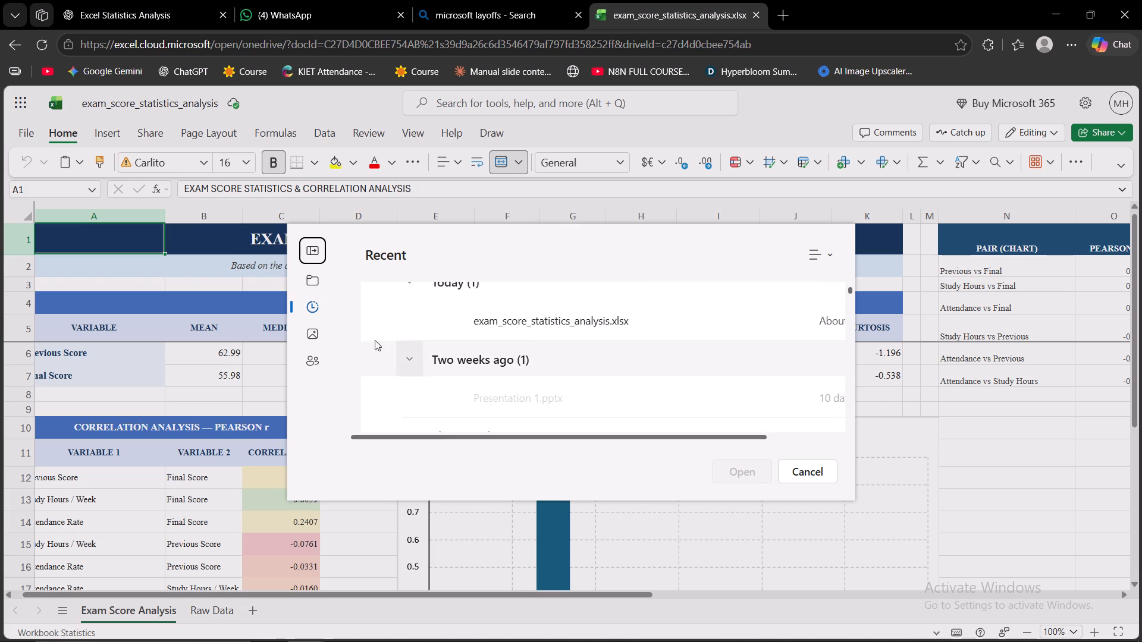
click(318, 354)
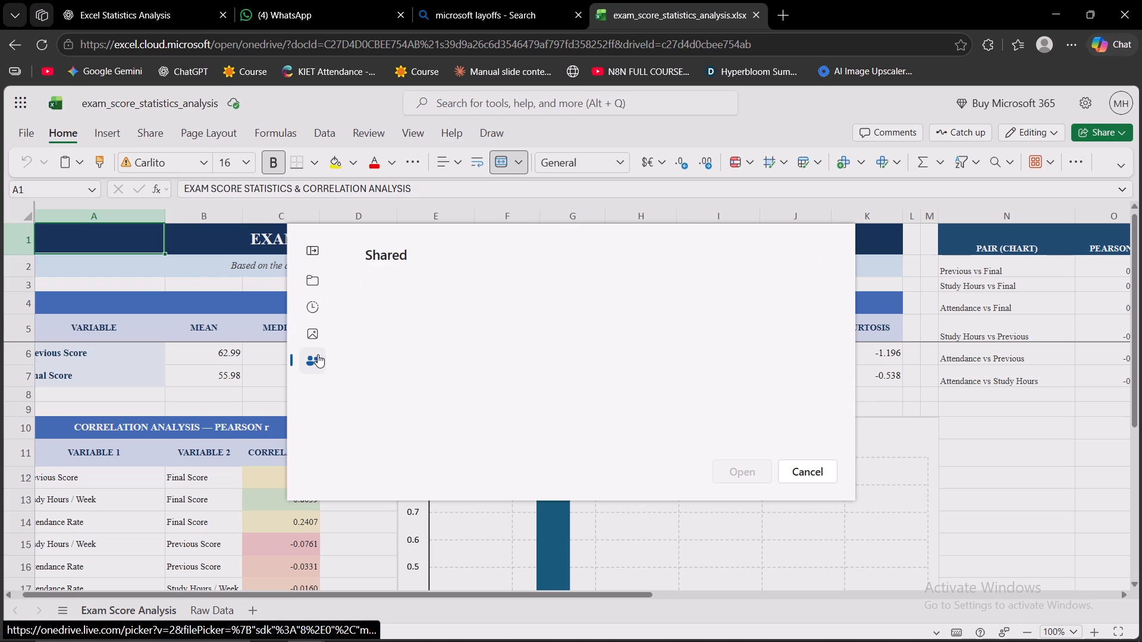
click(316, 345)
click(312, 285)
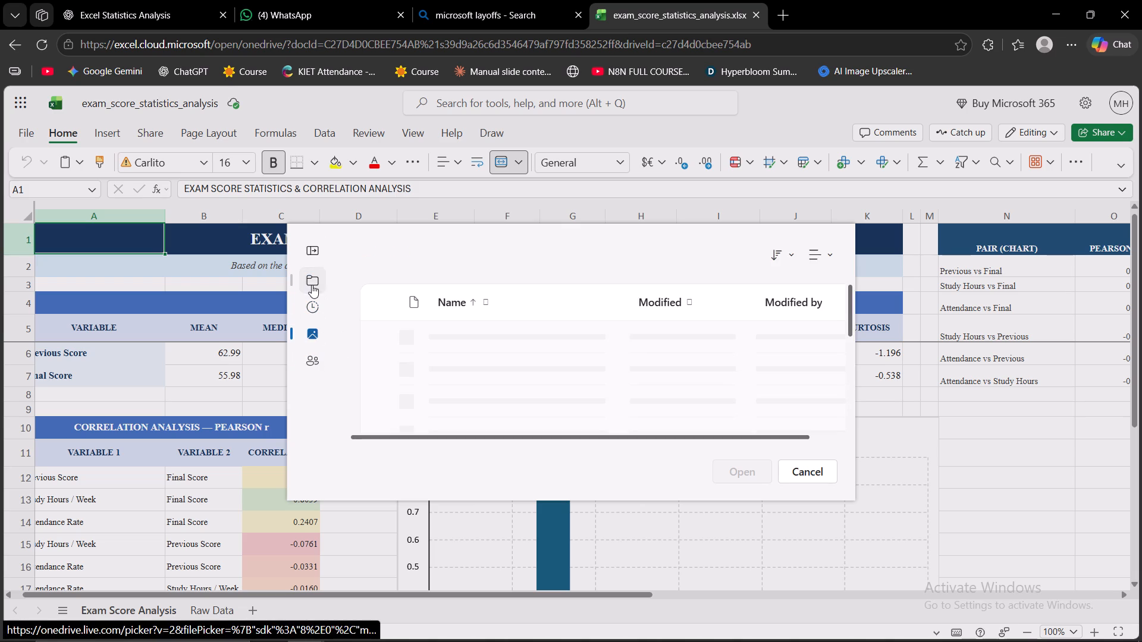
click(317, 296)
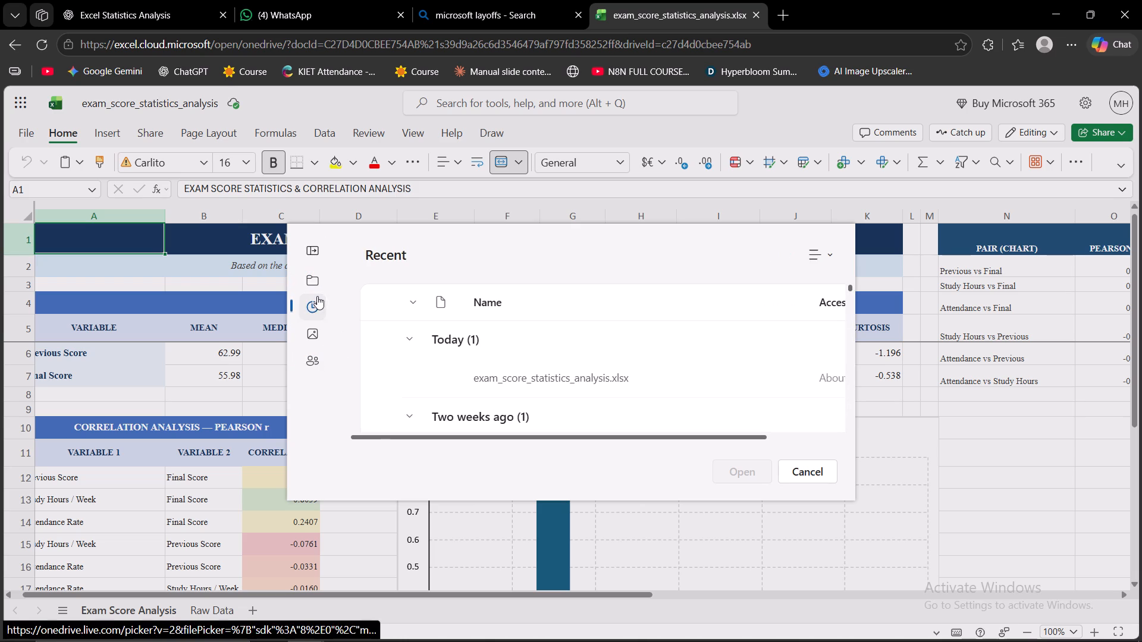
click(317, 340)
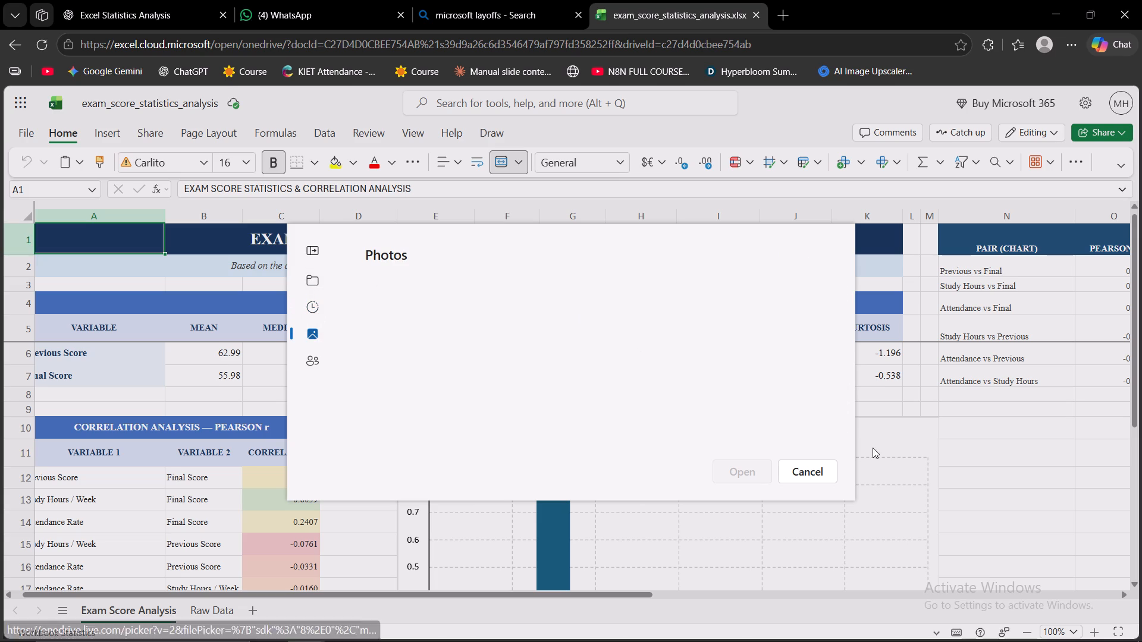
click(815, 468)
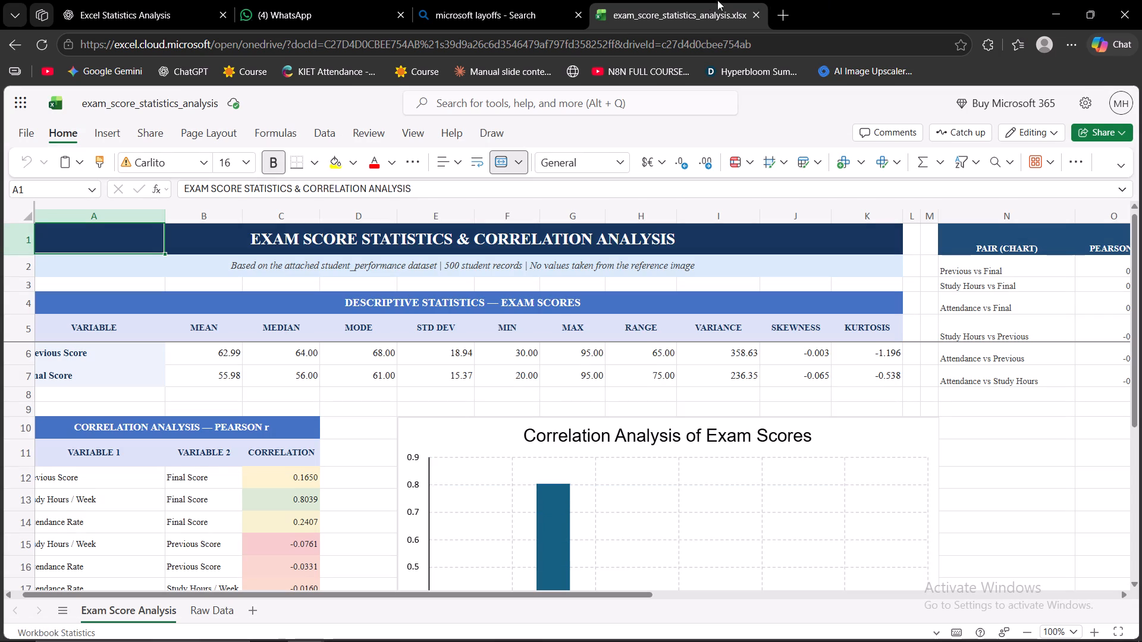
click(783, 14)
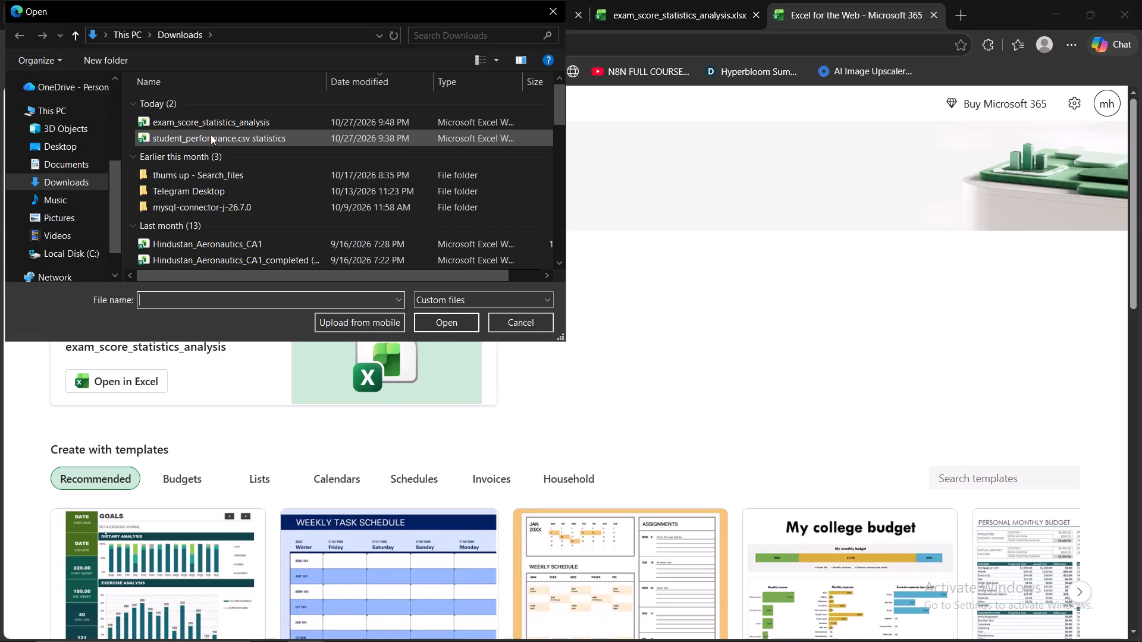
click(211, 134)
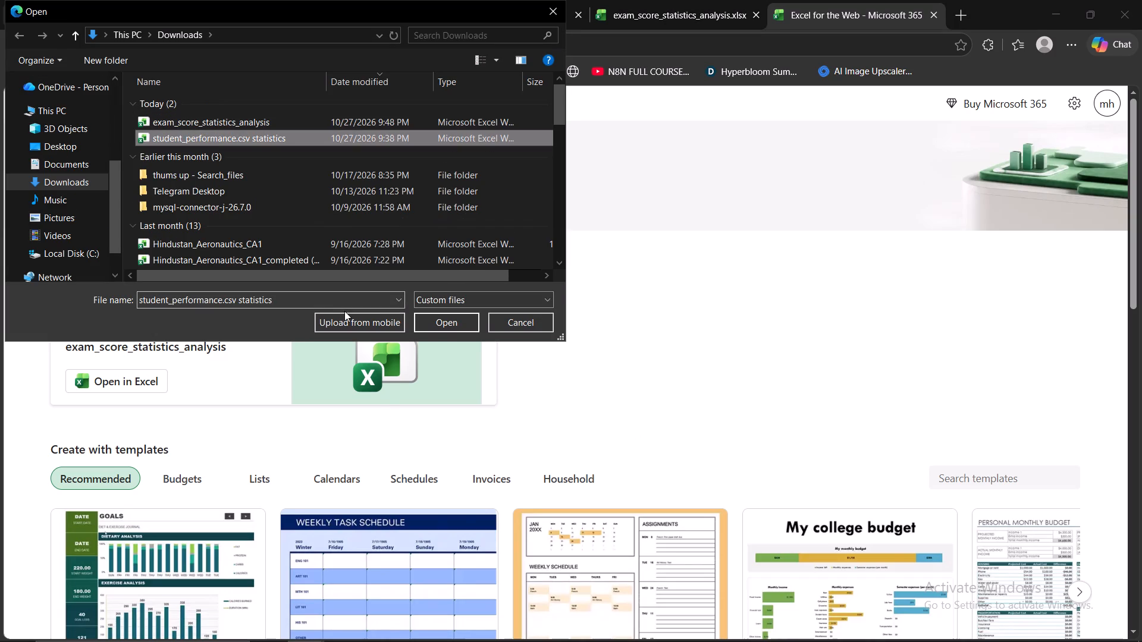
click(433, 323)
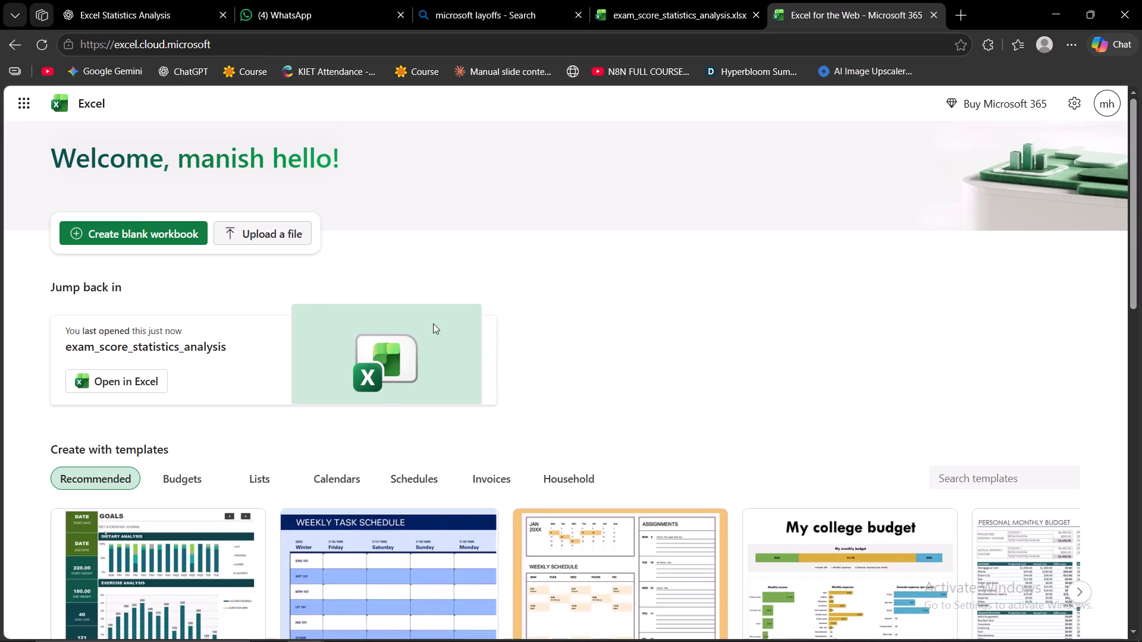
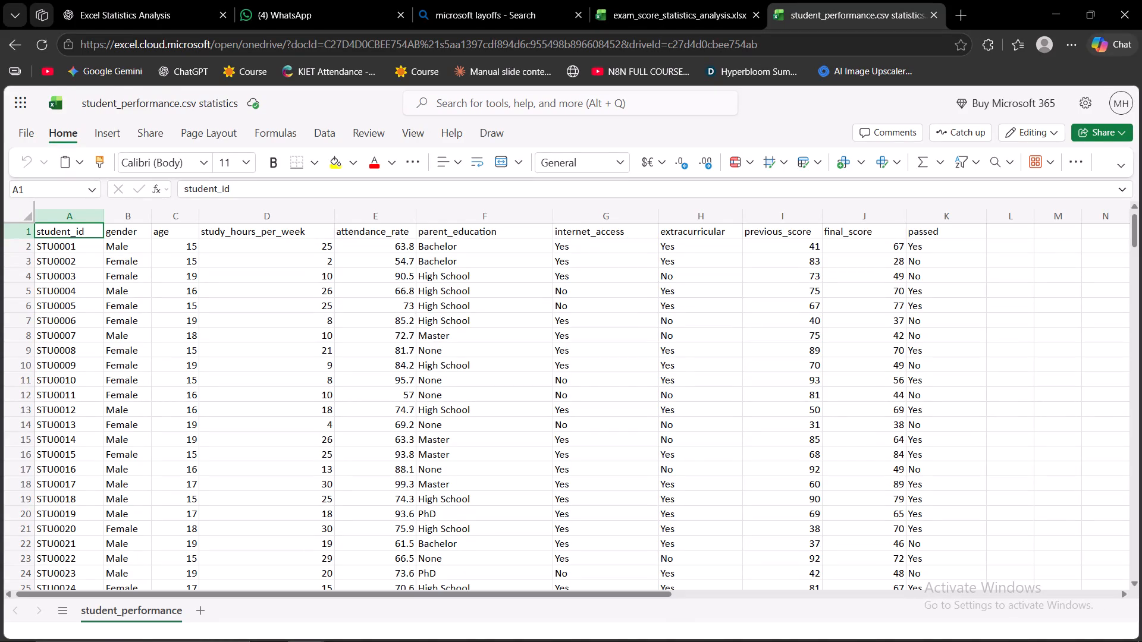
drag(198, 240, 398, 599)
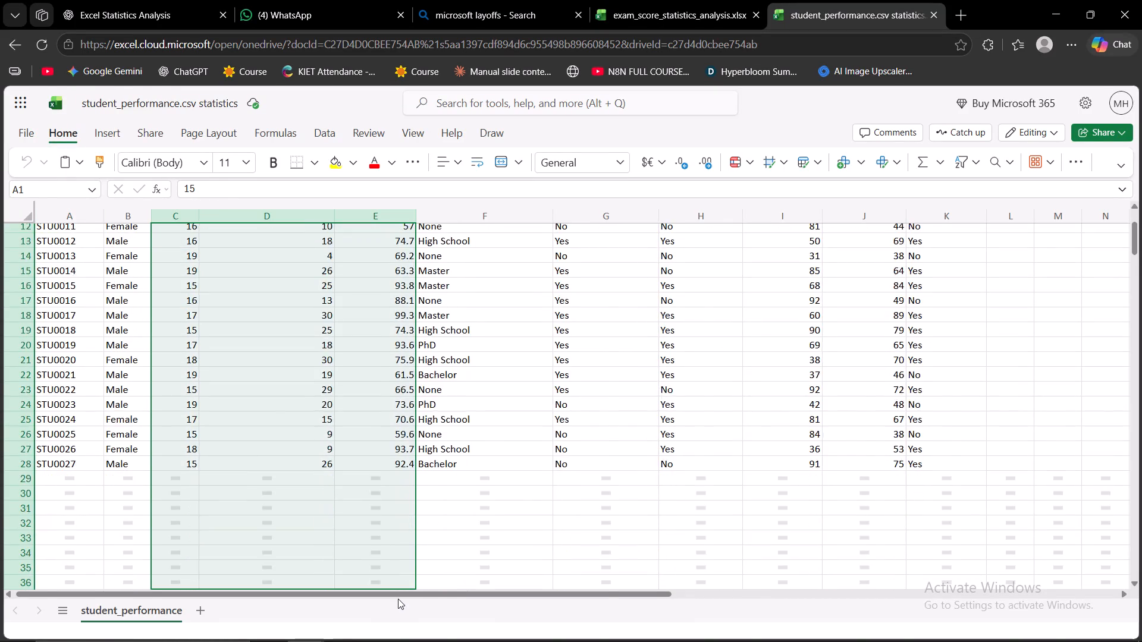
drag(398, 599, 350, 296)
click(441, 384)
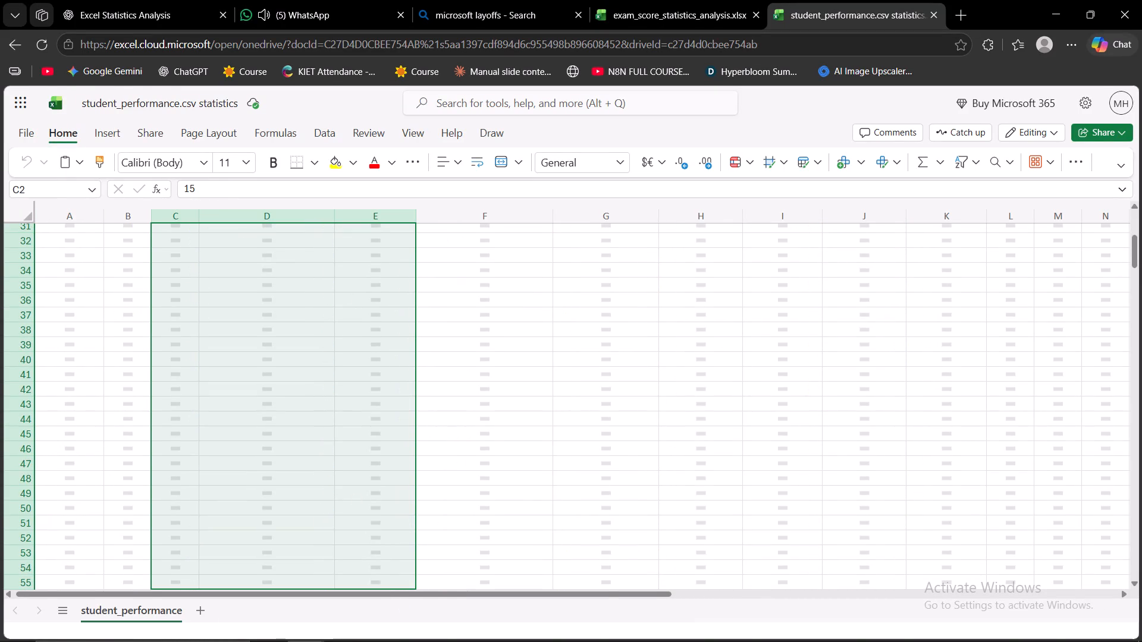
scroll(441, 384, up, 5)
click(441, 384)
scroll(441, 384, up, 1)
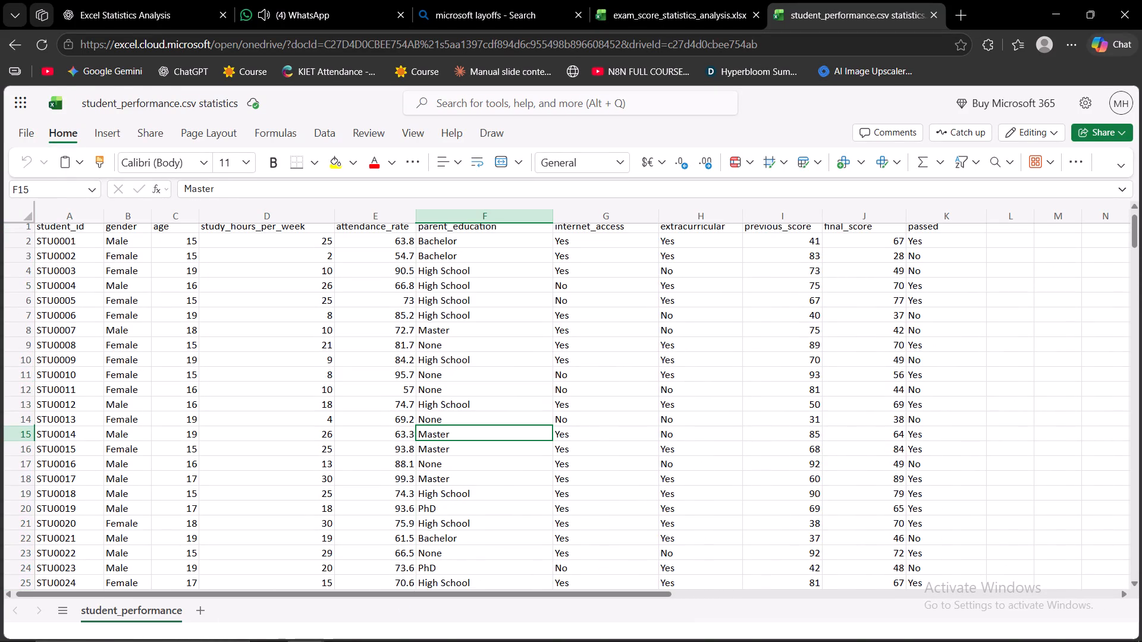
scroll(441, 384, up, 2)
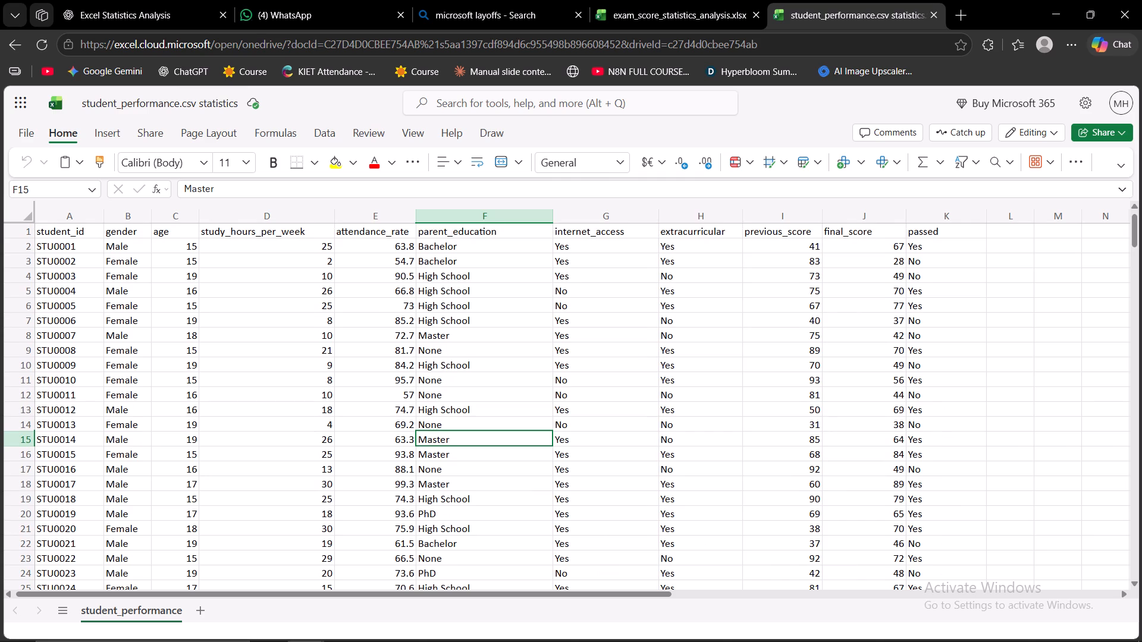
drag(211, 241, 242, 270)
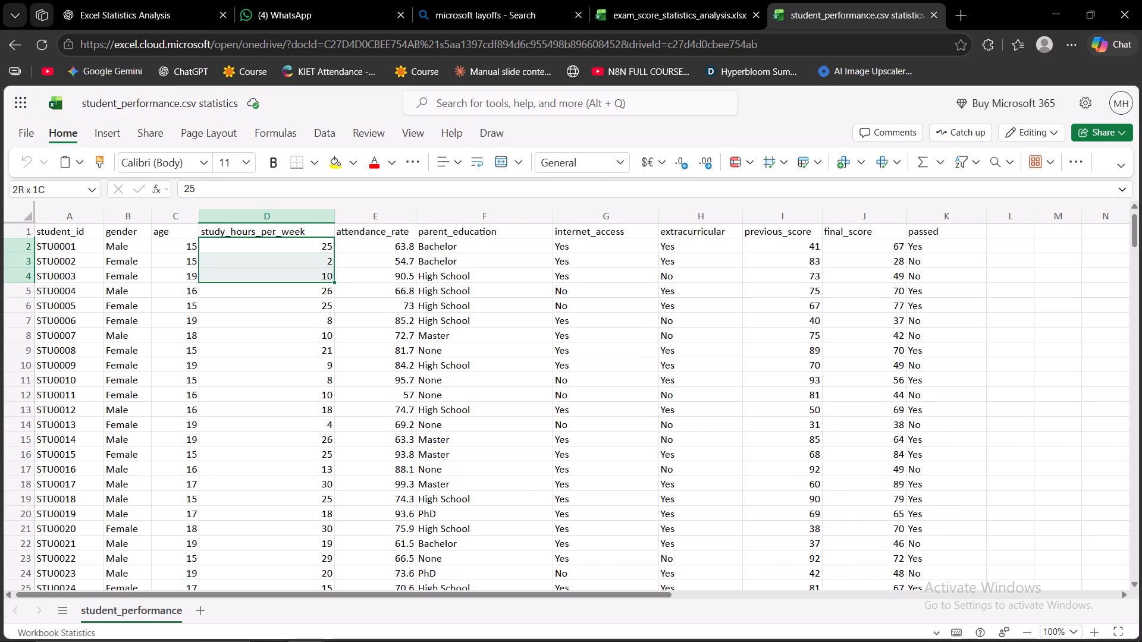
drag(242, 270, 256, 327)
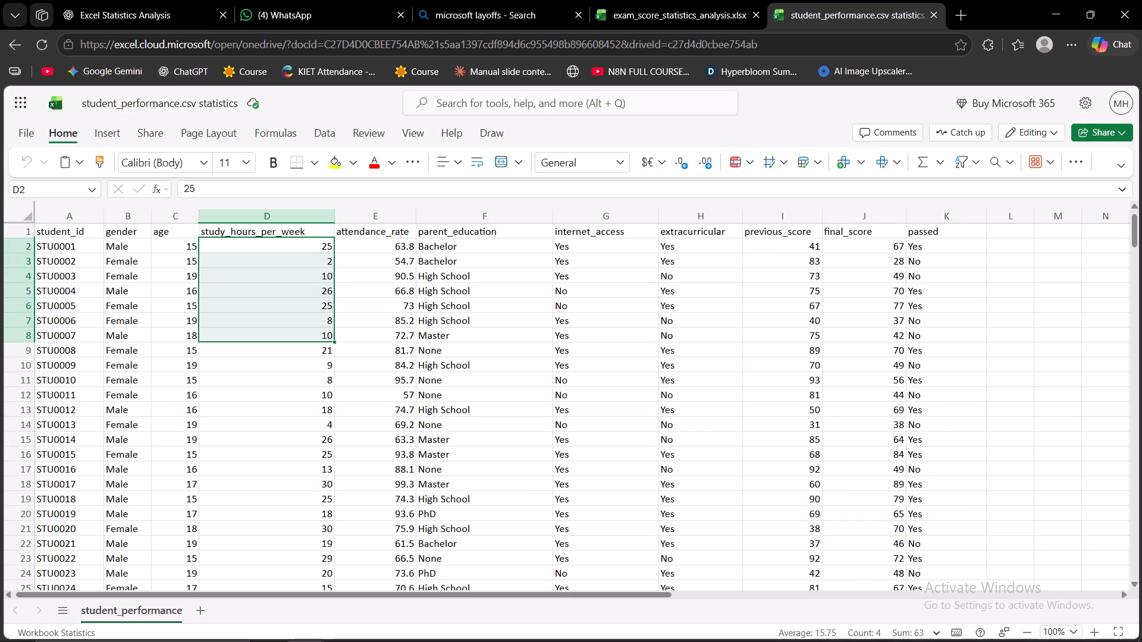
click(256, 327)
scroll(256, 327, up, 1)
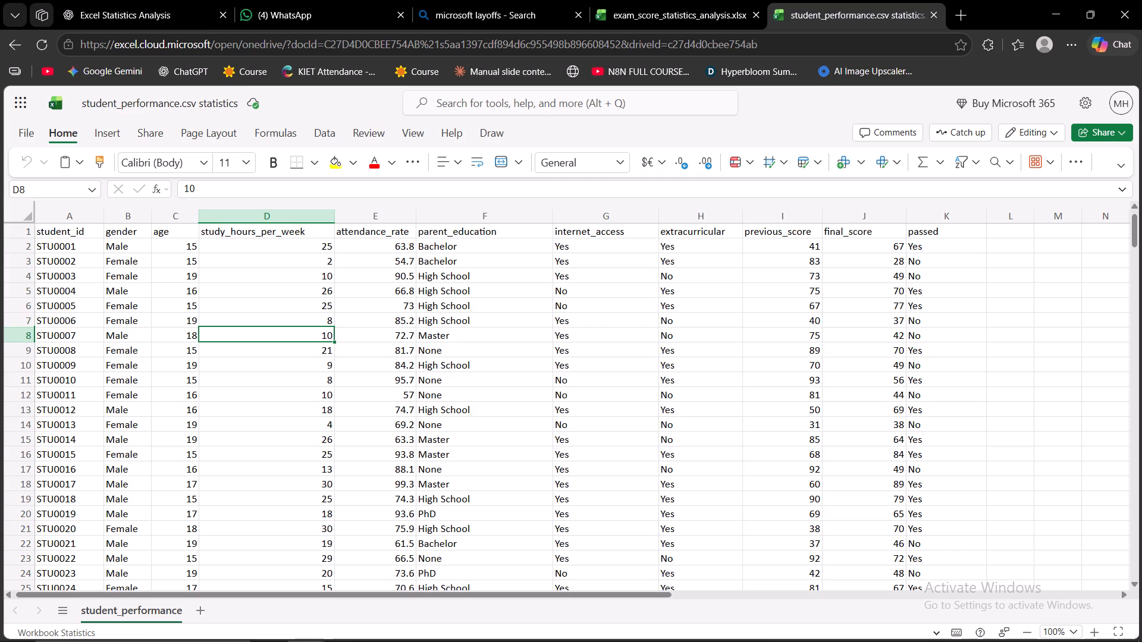
Select the age and study_hours_per_week cells from the header row downward in the student_performance sheet.
drag(198, 237, 253, 565)
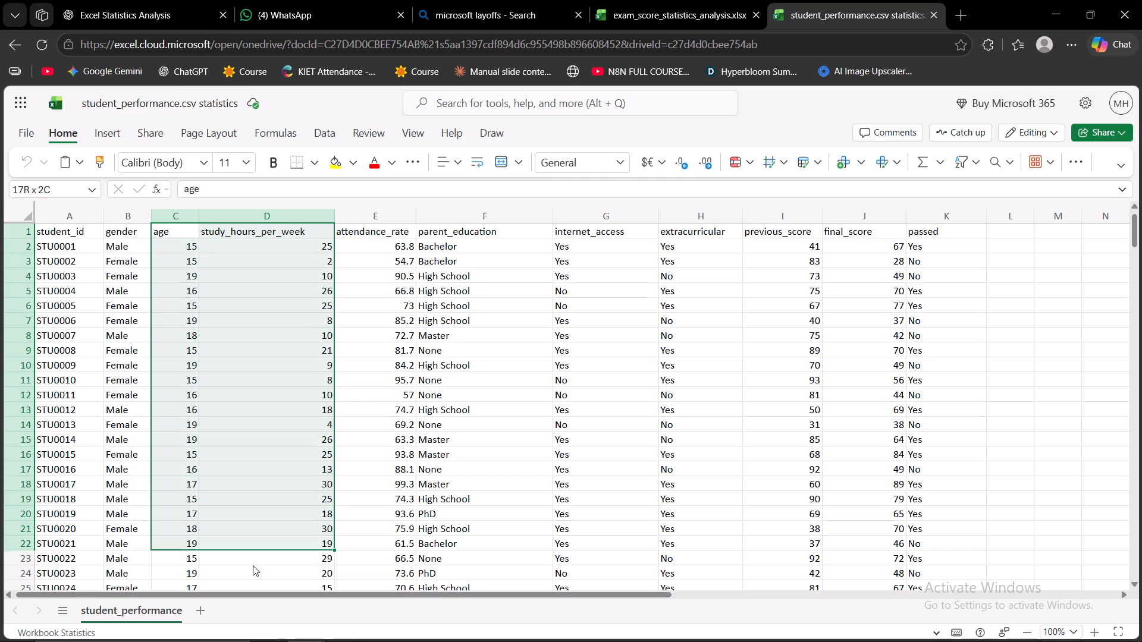
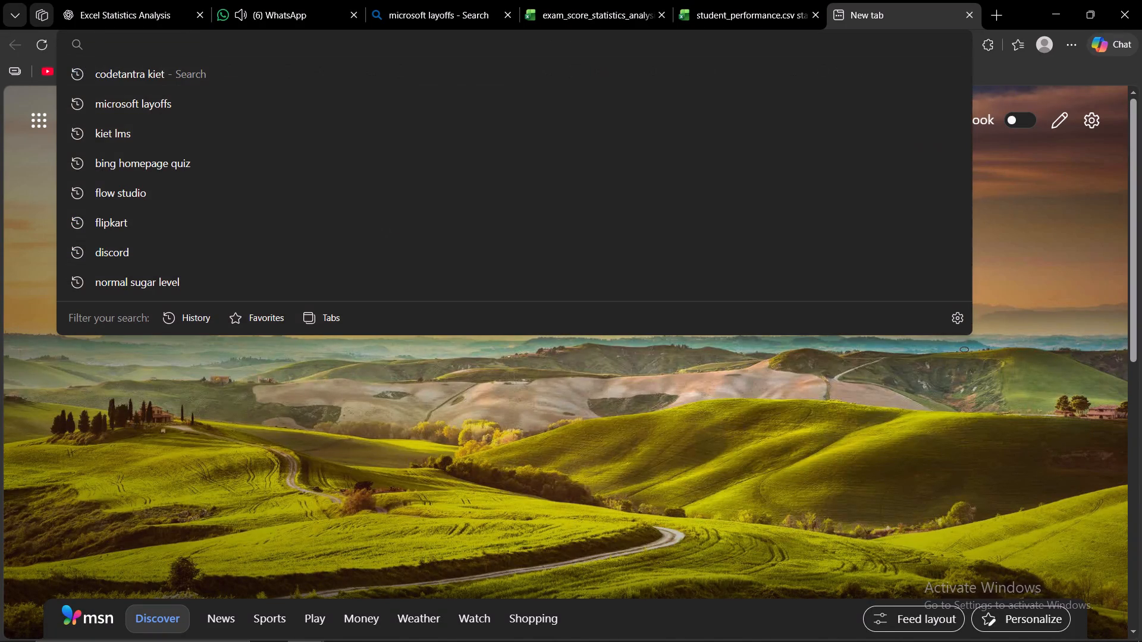
Open Excel for the web in the new browser tab and start uploading a workbook from Downloads.
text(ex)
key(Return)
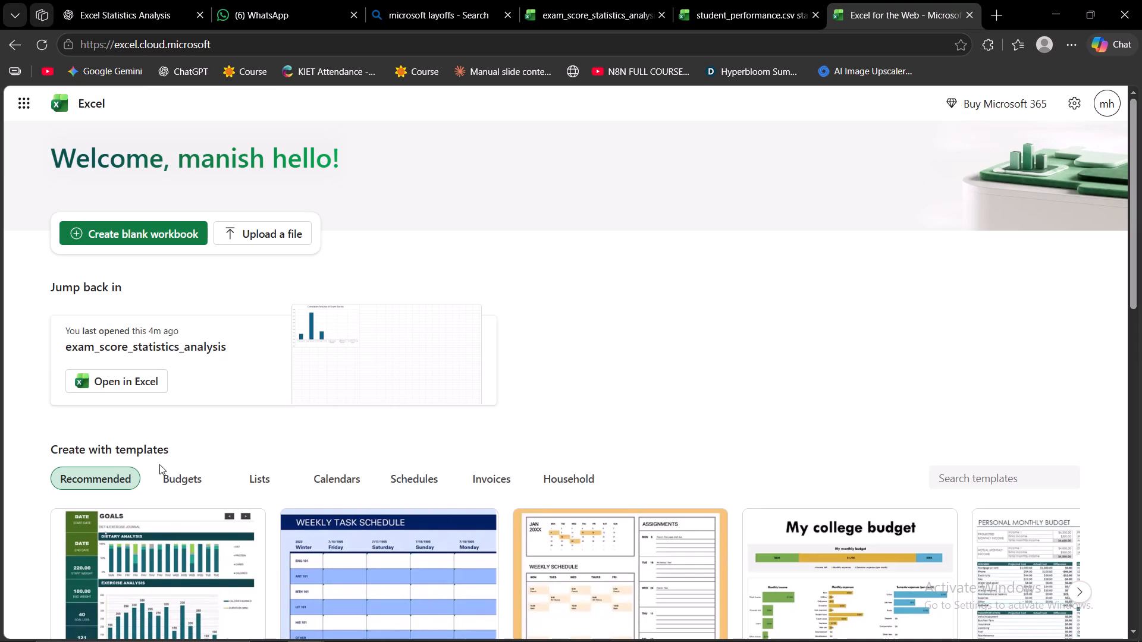
click(261, 241)
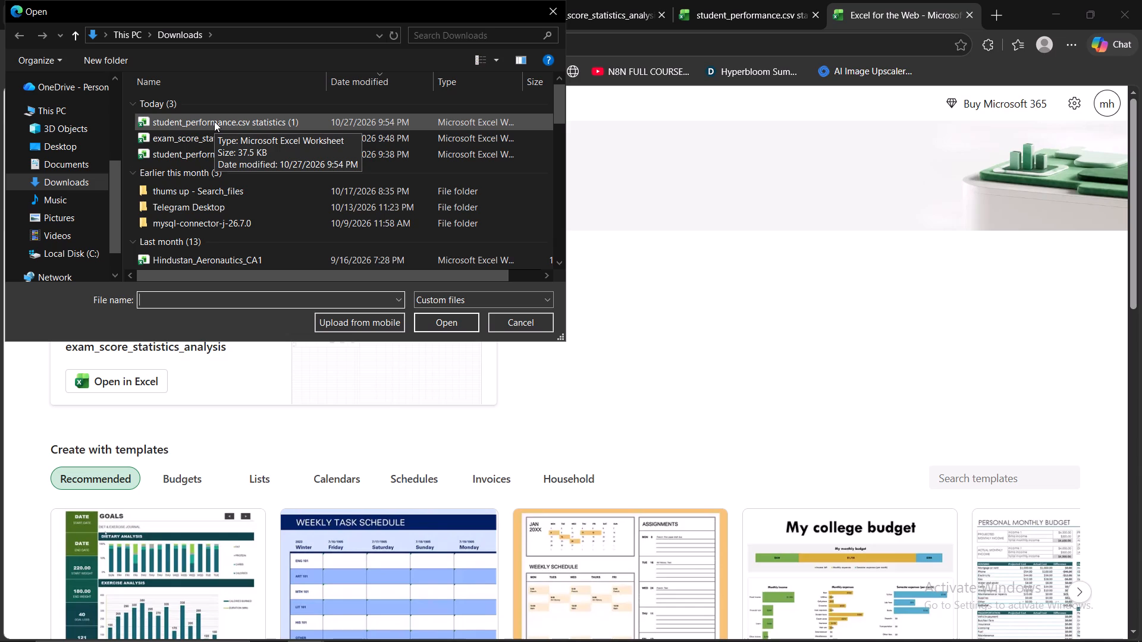
Choose the student_performance.csv statistics (1) workbook from Downloads and upload it to open it in Excel for the web.
click(217, 118)
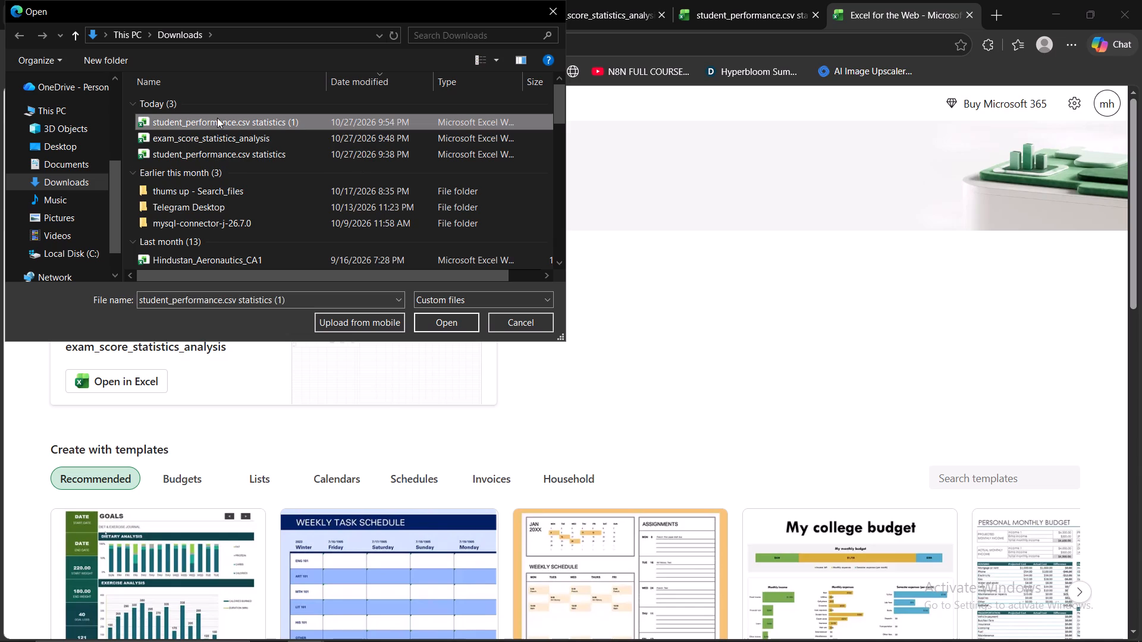
click(442, 328)
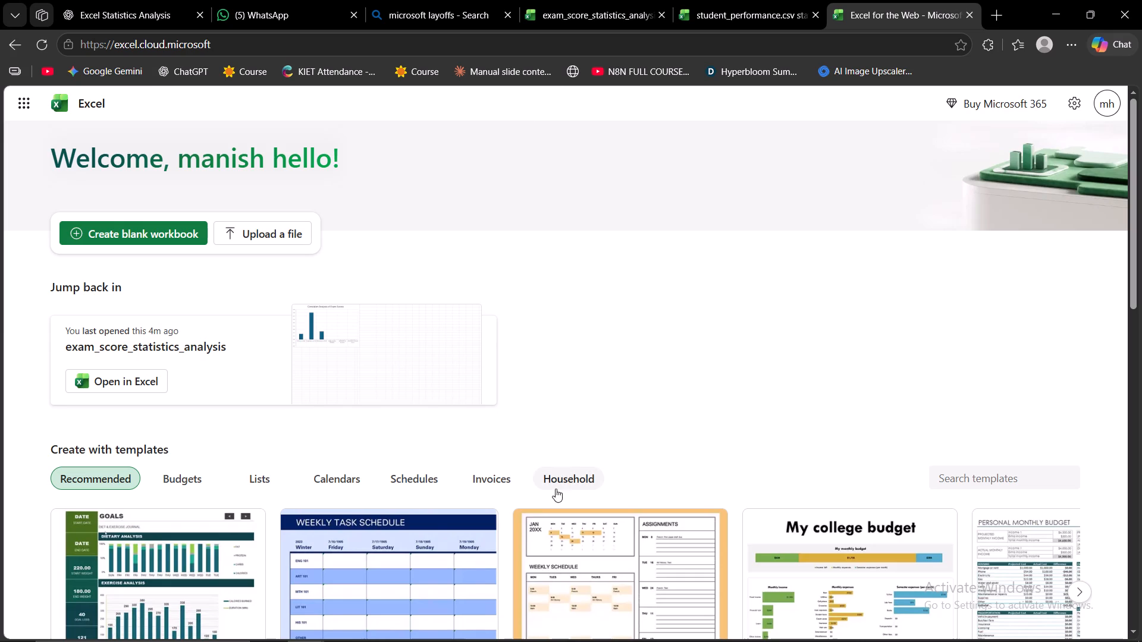
scroll(586, 393, down, 1)
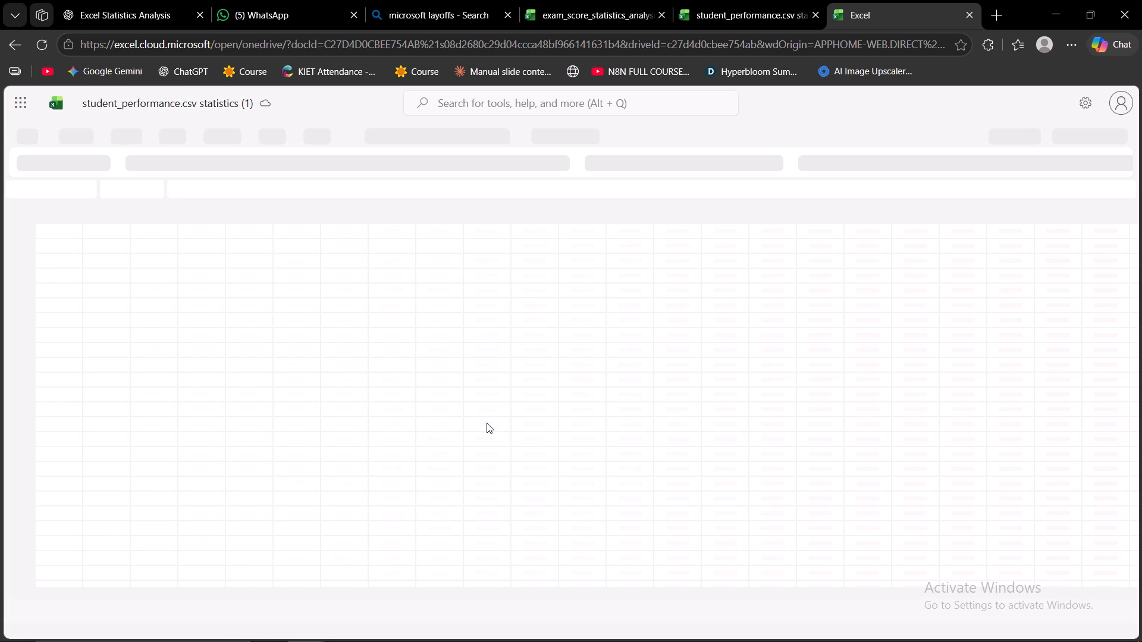
scroll(484, 352, up, 1)
scroll(484, 352, down, 1)
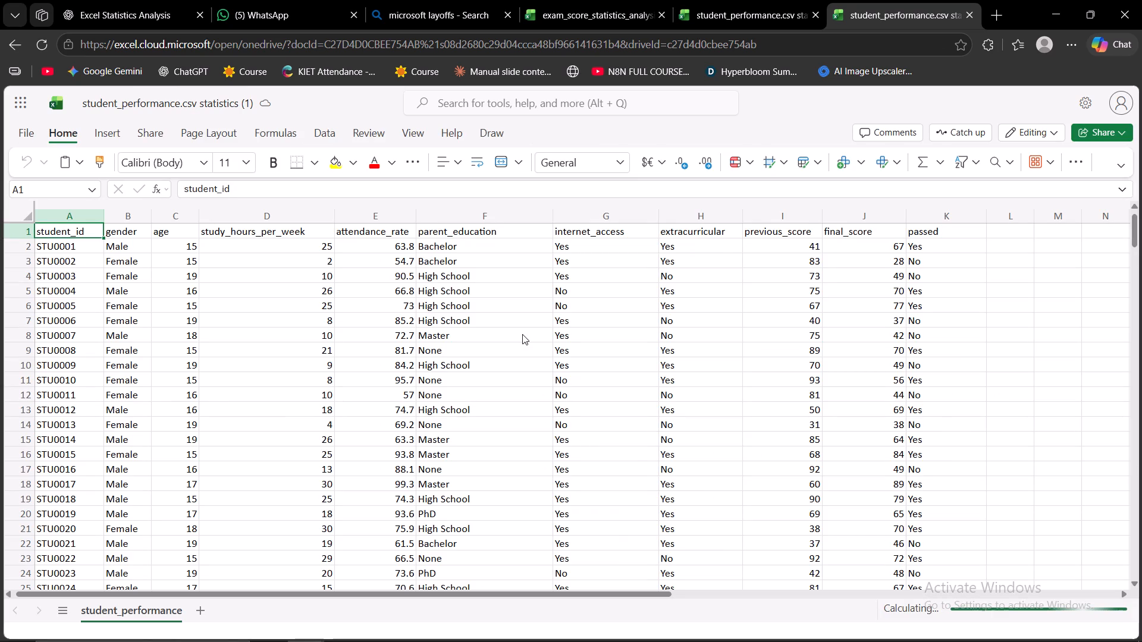
Examine the student data in the student_performance.csv statistics (1) workbook and compare it with the student_performance.csv statistics workbook.
click(722, 292)
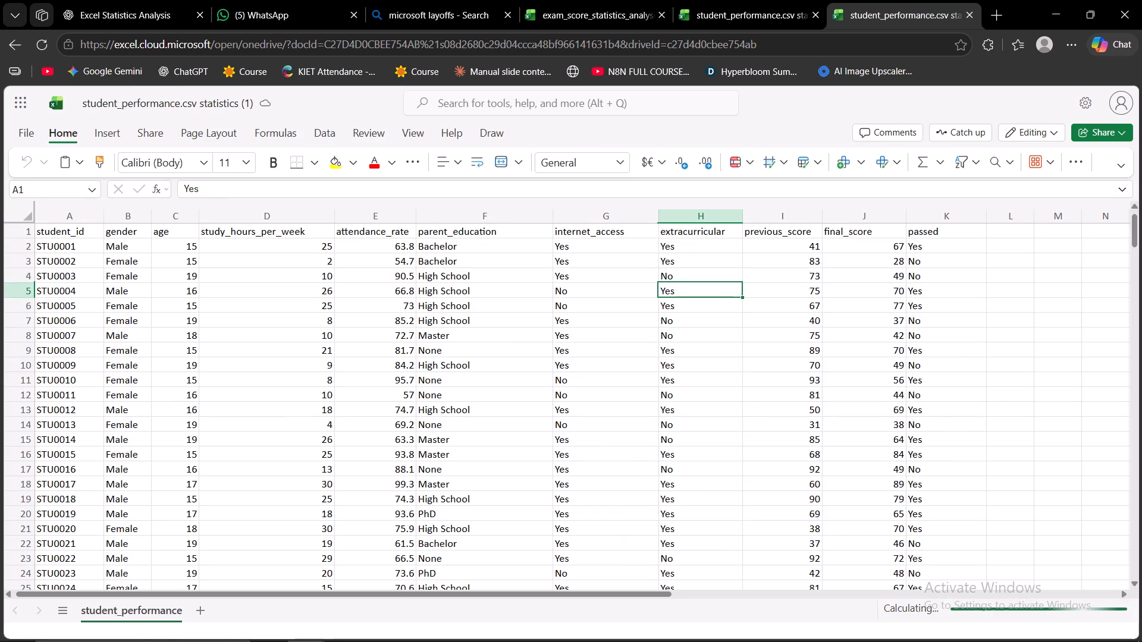
scroll(974, 345, down, 2)
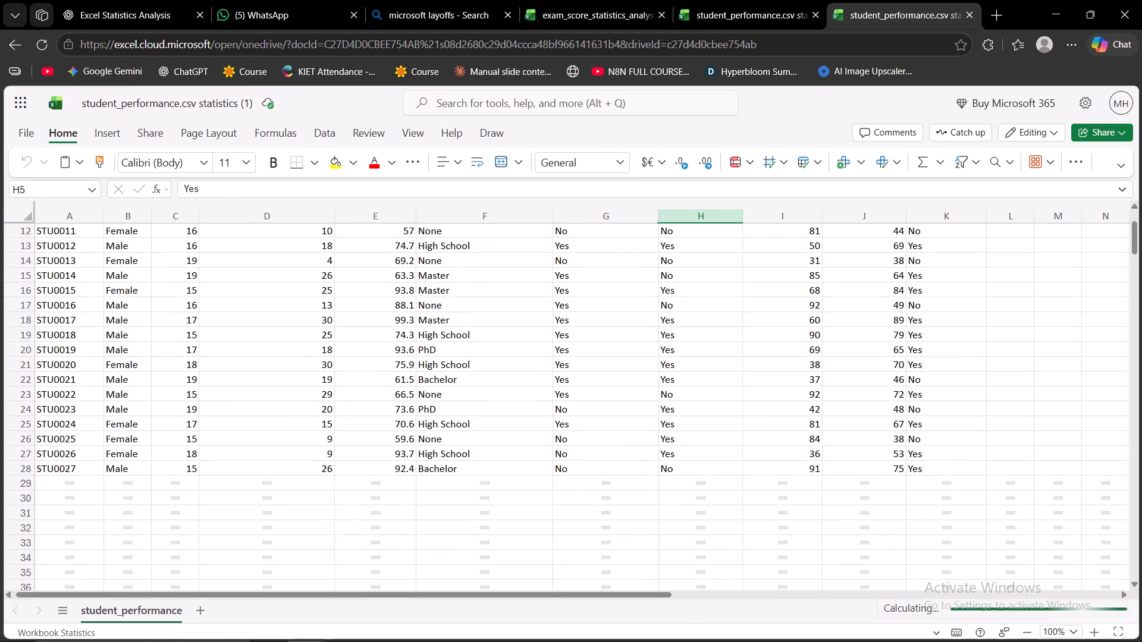
scroll(970, 360, up, 5)
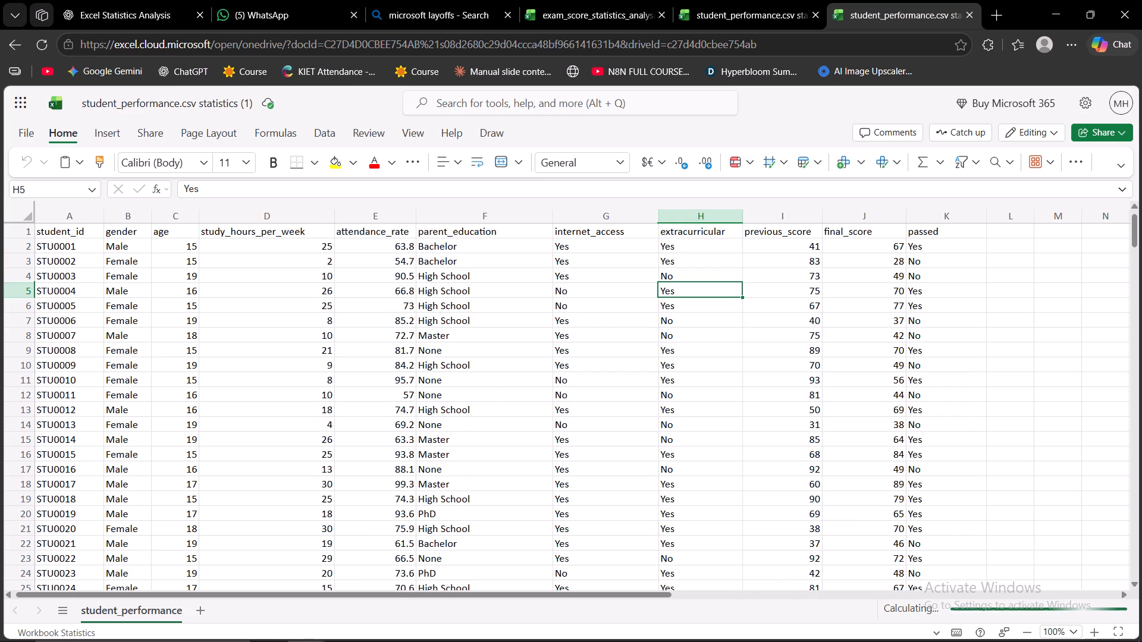
click(915, 6)
click(750, 5)
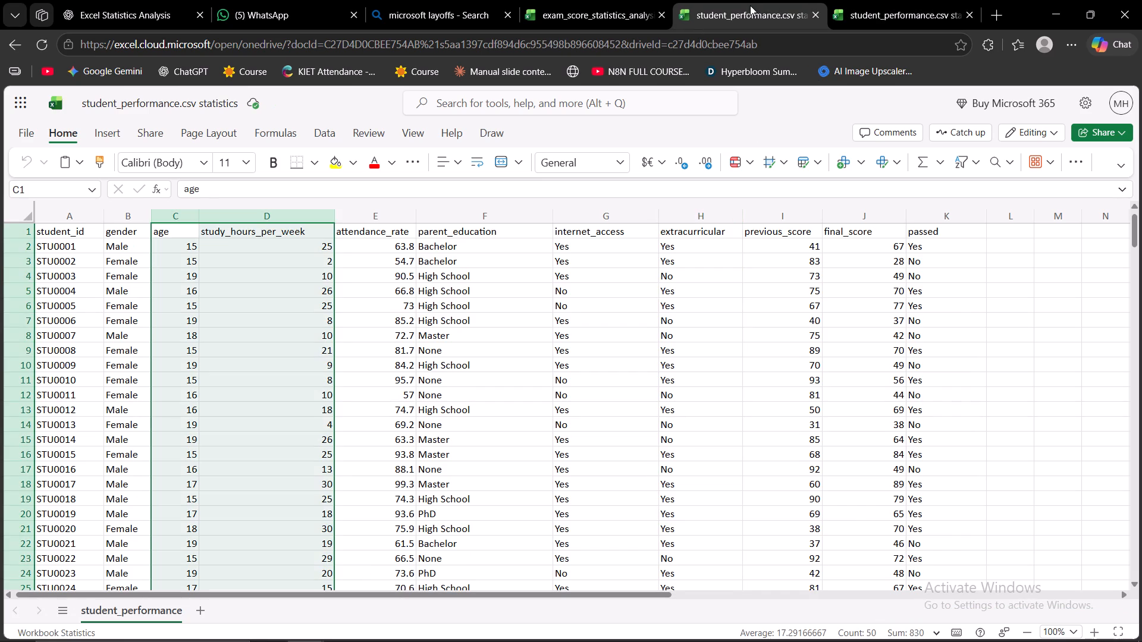
click(743, 24)
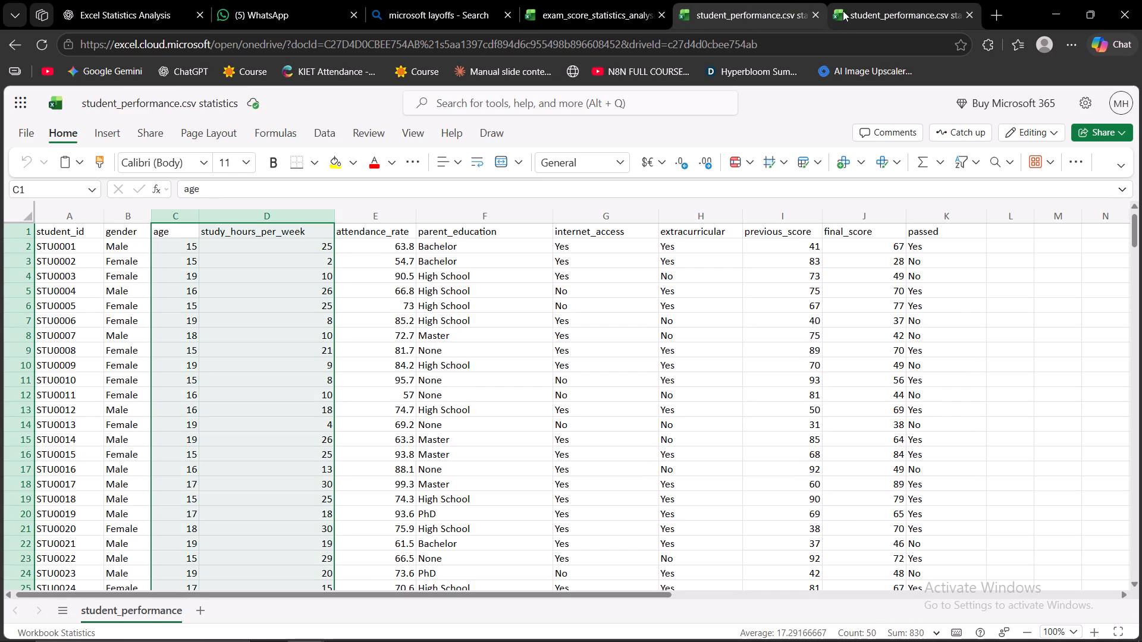
click(862, 11)
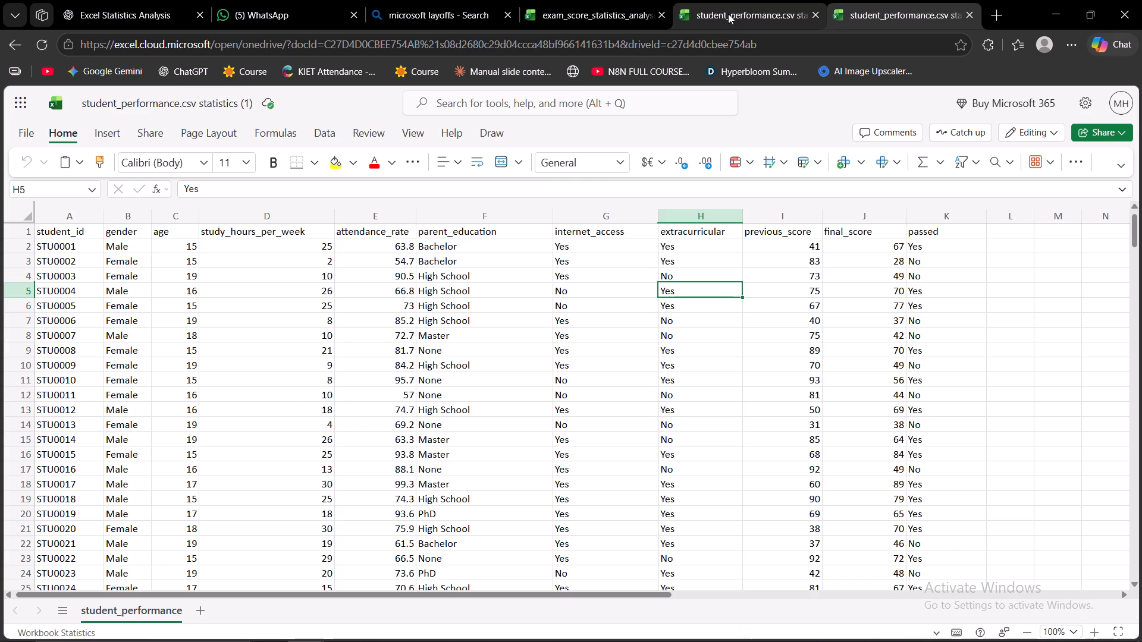
click(728, 14)
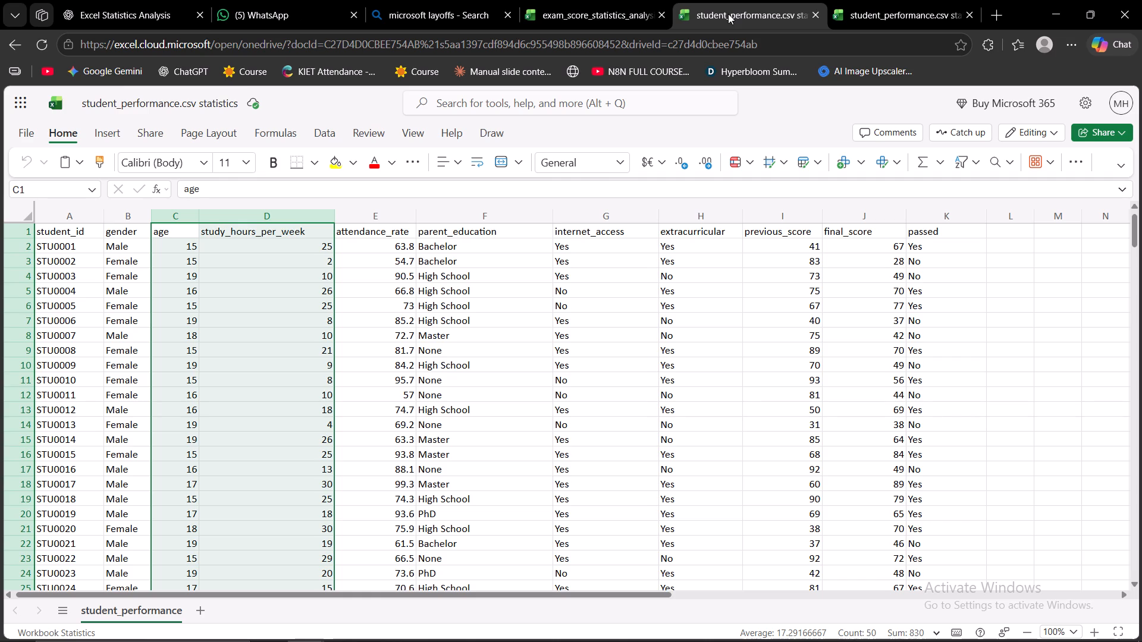
Open a new browser tab and start entering "ex" as the address.
click(994, 13)
text(ex)
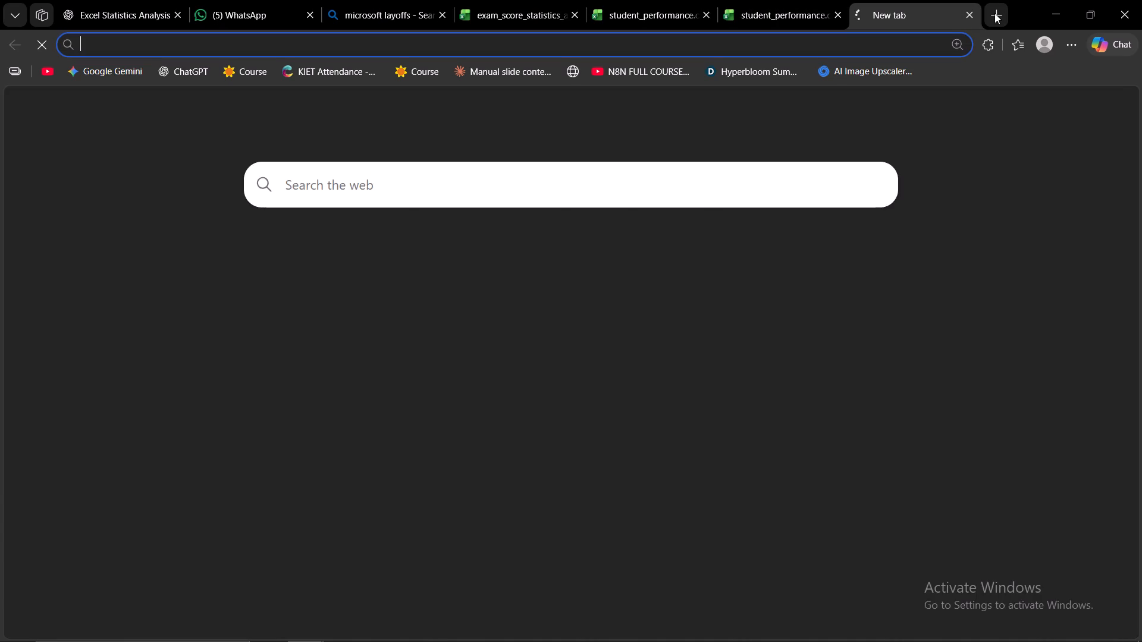
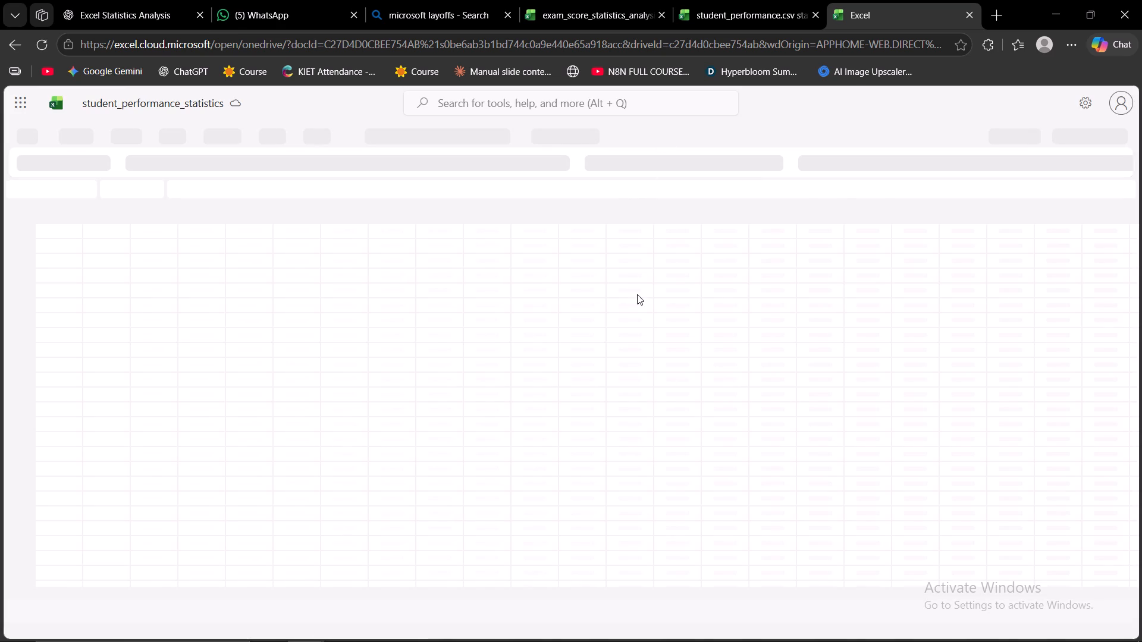
Examine the Statistics sheet of the student_performance_statistics workbook, including its summary table, correlation table and Pearson correlation chart.
triple_click(608, 329)
double_click(608, 329)
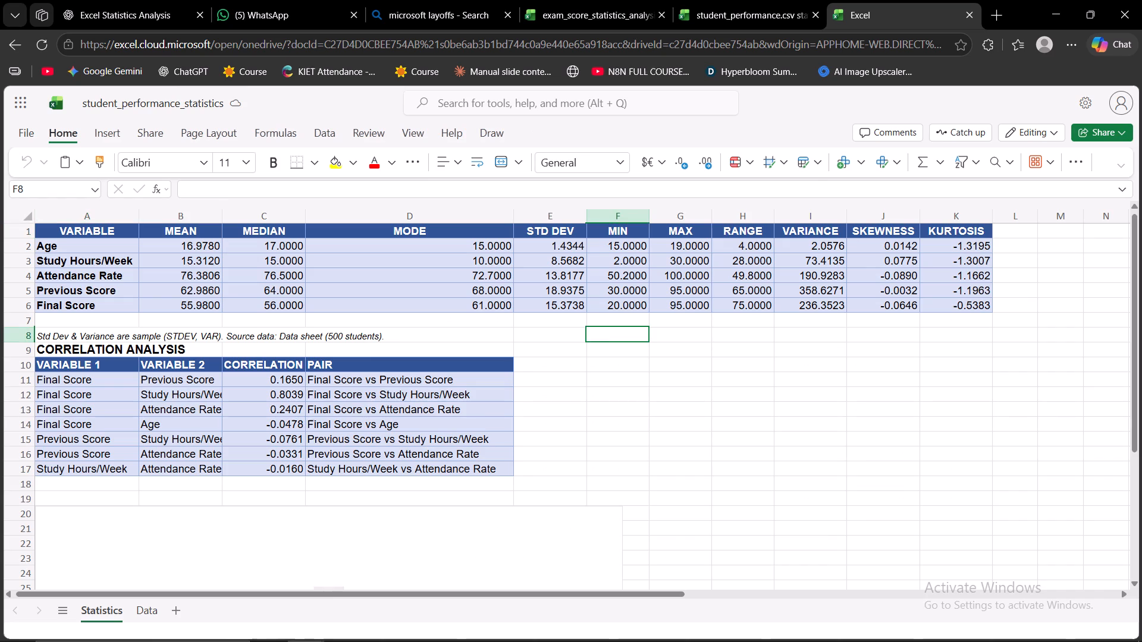
scroll(588, 391, down, 3)
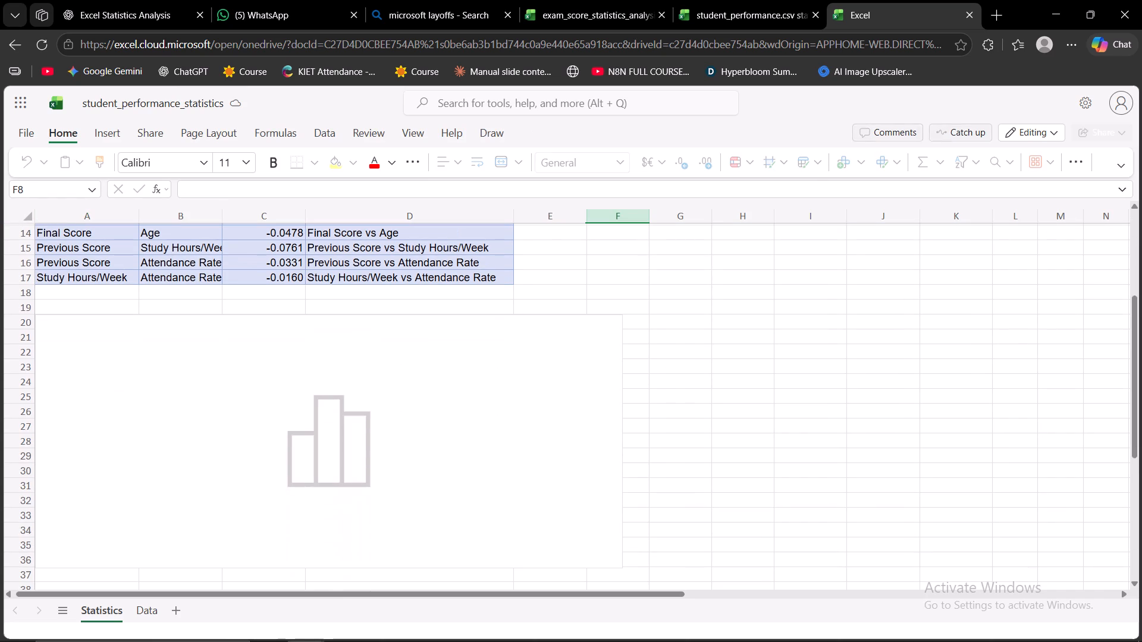
scroll(585, 439, up, 3)
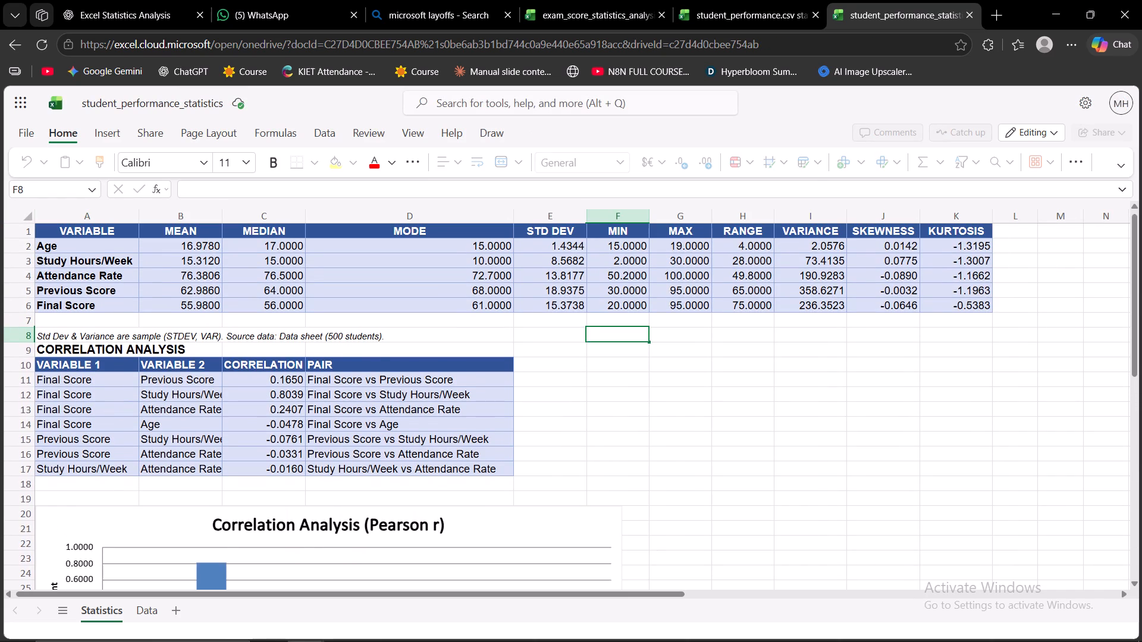
scroll(585, 439, down, 1)
scroll(585, 439, up, 1)
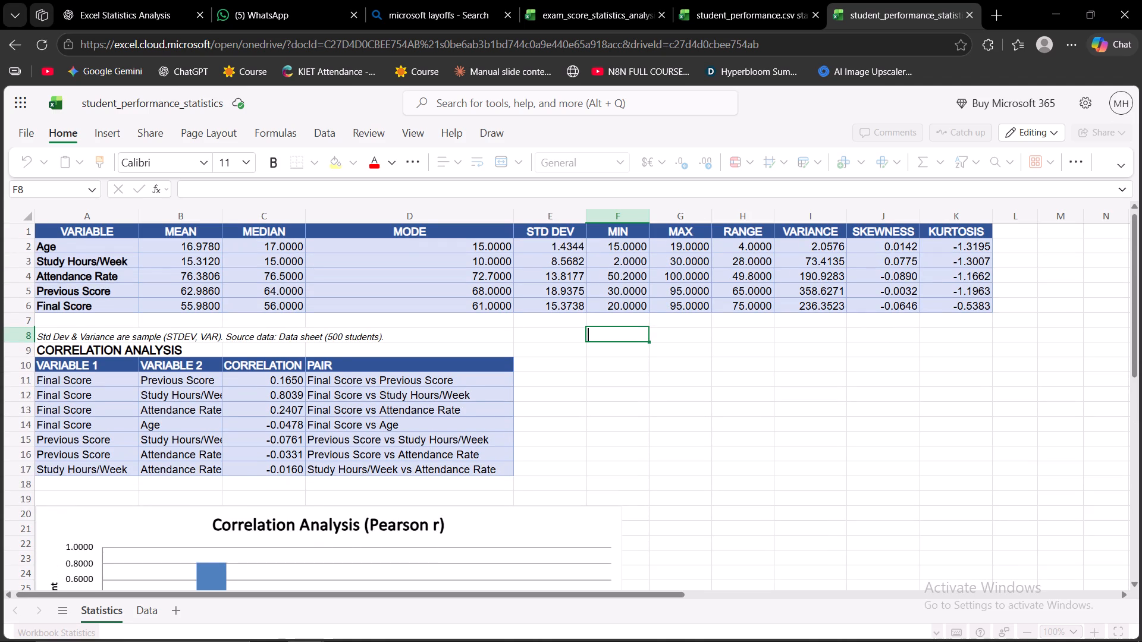
Delete the note in row 8 about sample Std Dev & Variance and the source data.
click(331, 343)
triple_click(329, 332)
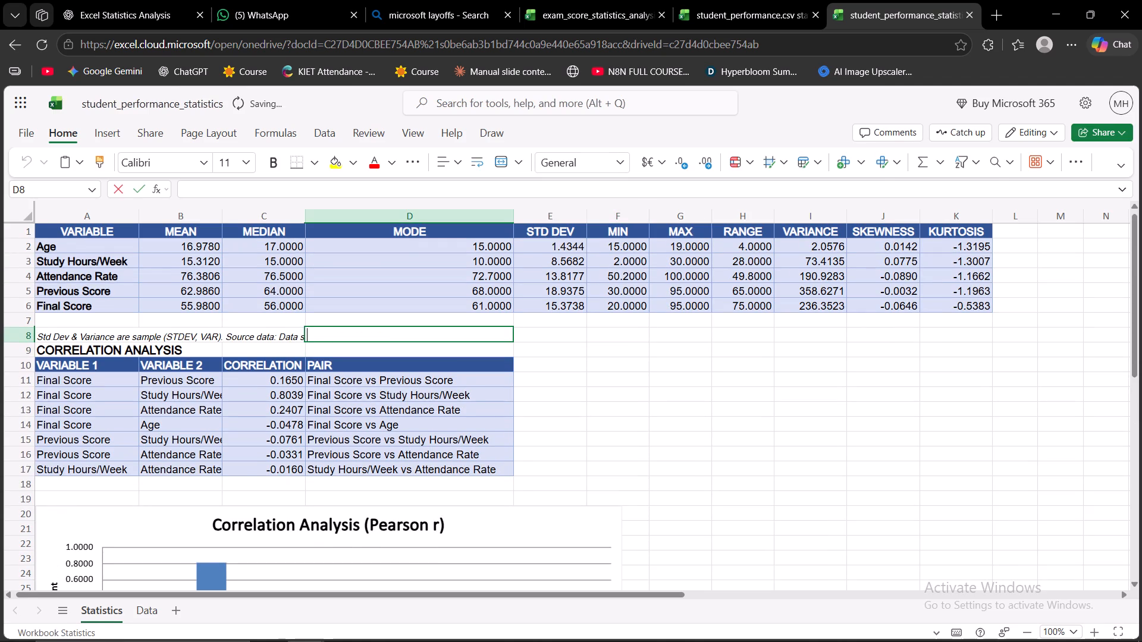
triple_click(284, 332)
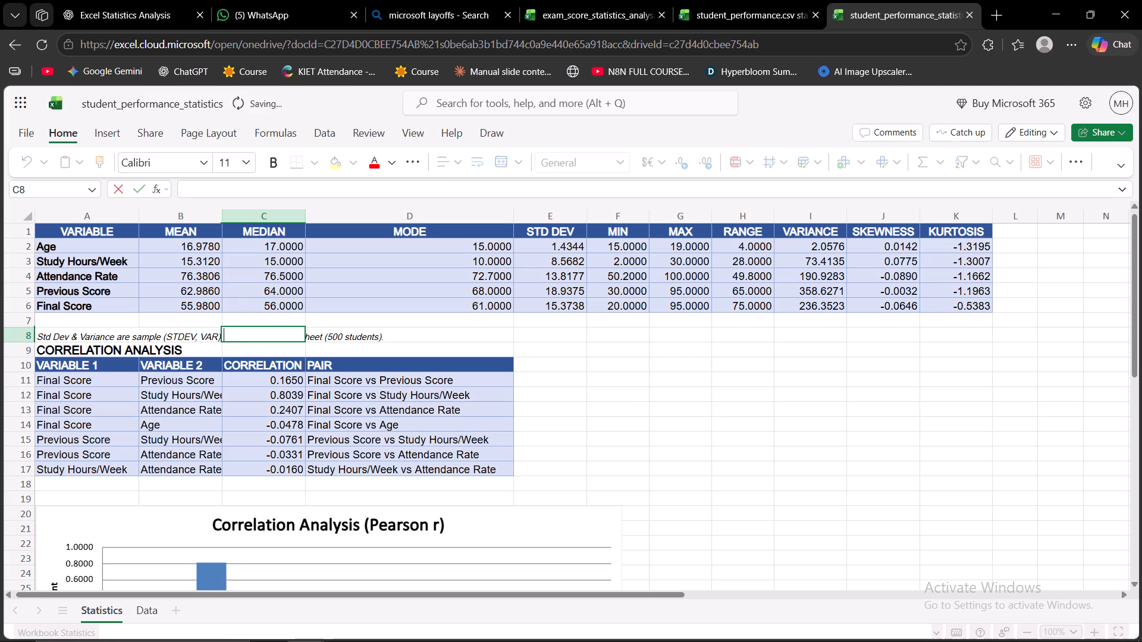
click(35, 332)
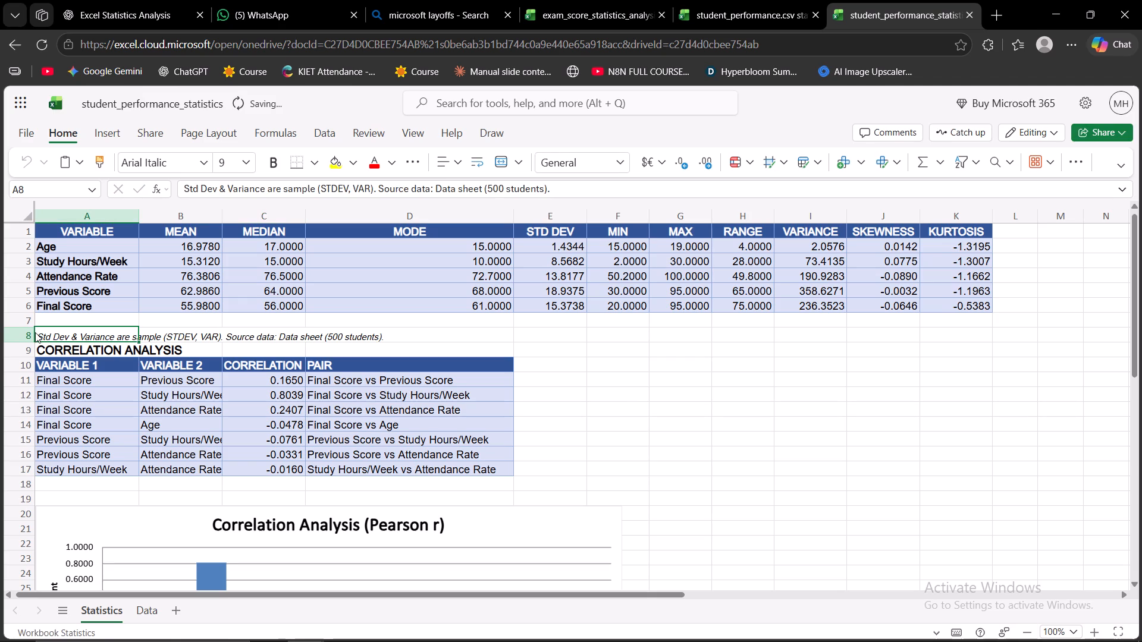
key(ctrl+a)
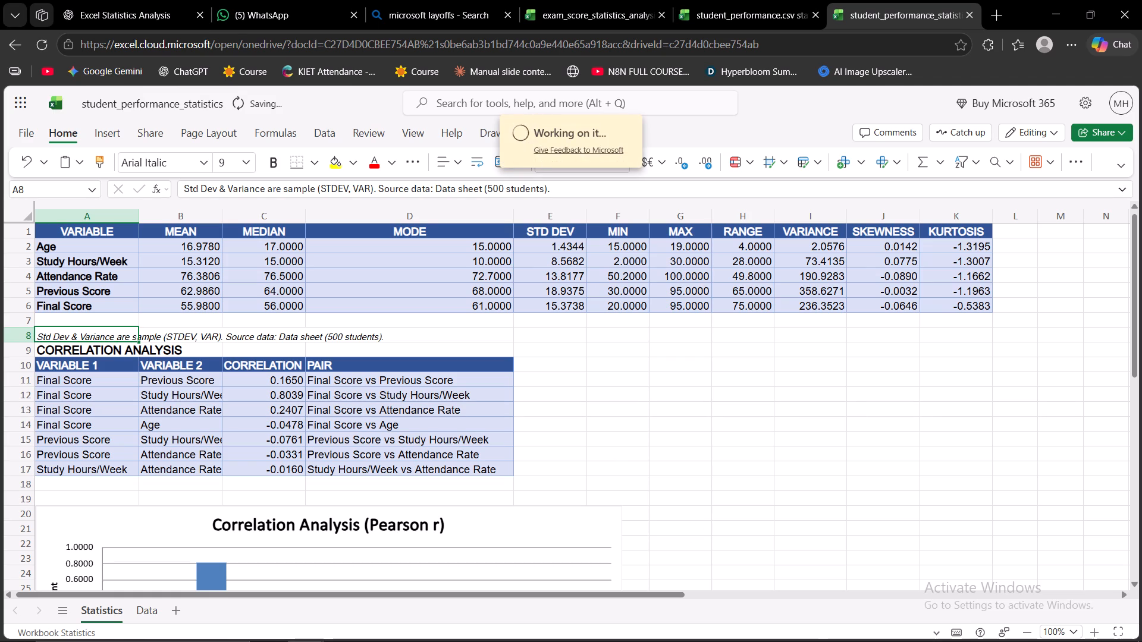
Switch the Wi-Fi connection to the realme P4x 5G y7nw 2 network and return to the Statistics sheet.
click(1010, 627)
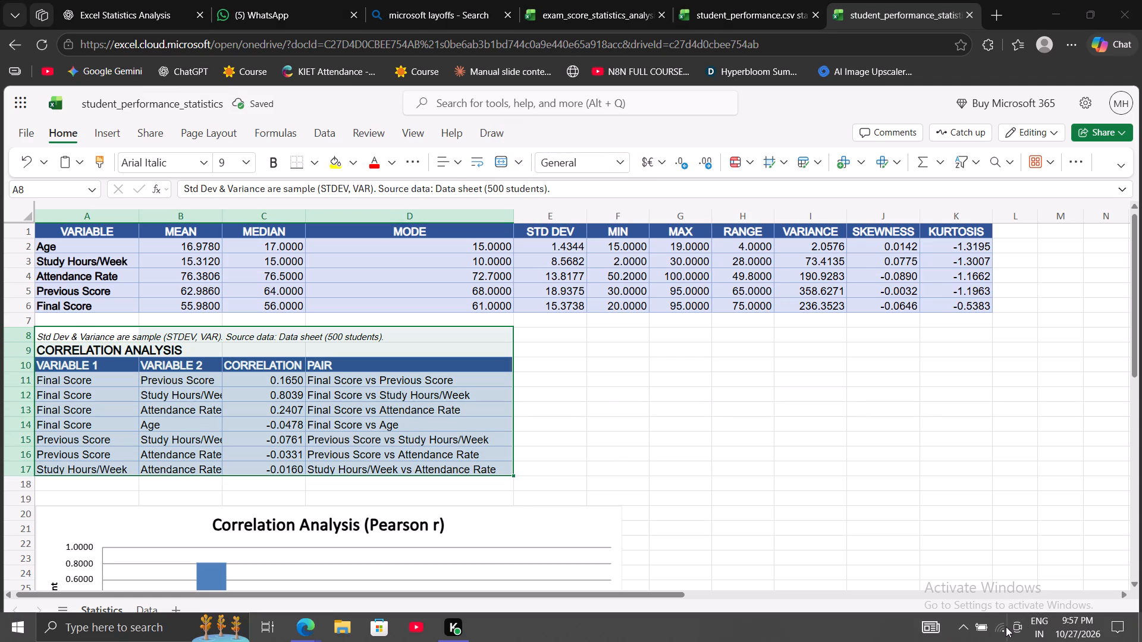
click(997, 627)
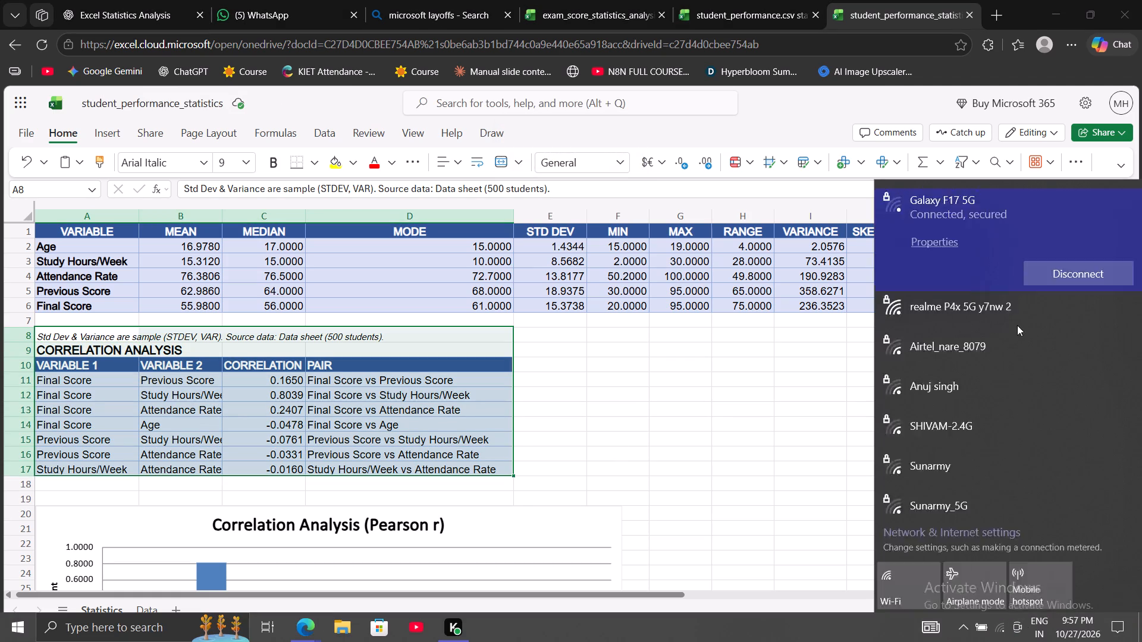
click(1010, 313)
click(1066, 312)
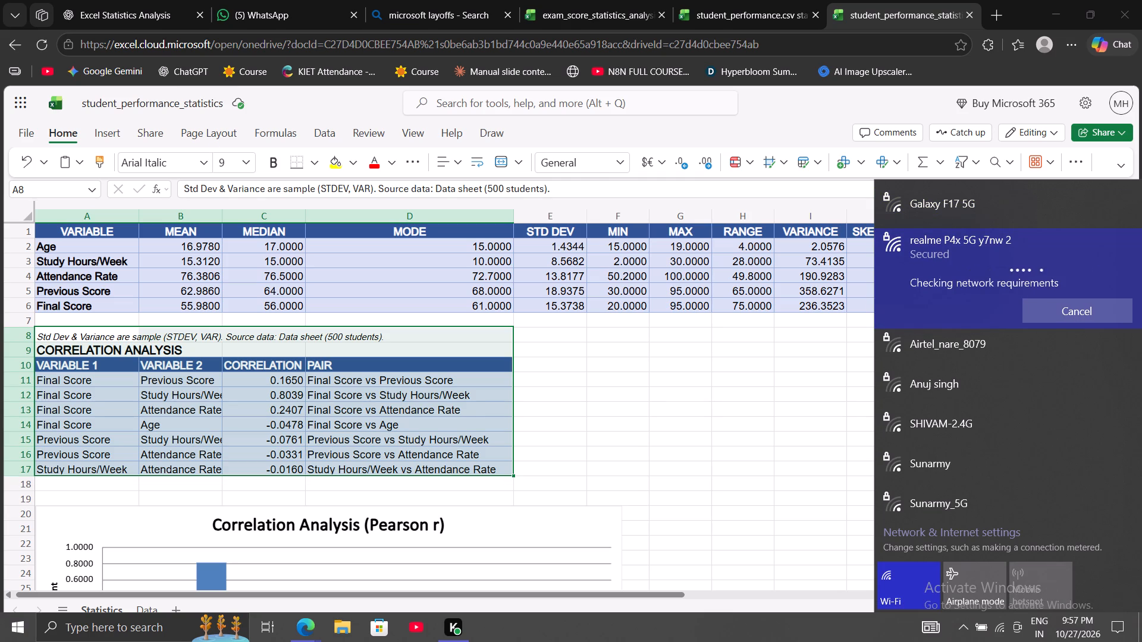
click(105, 324)
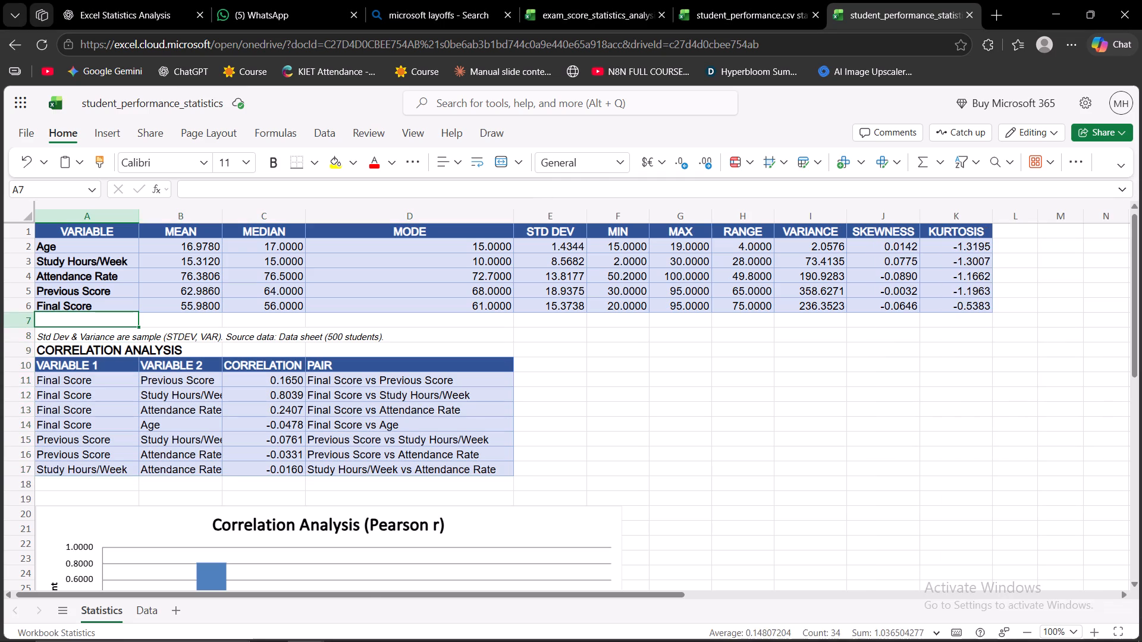
Clear the row 8 note about sample Std Dev & Variance and source data above the Correlation Analysis table.
triple_click(41, 338)
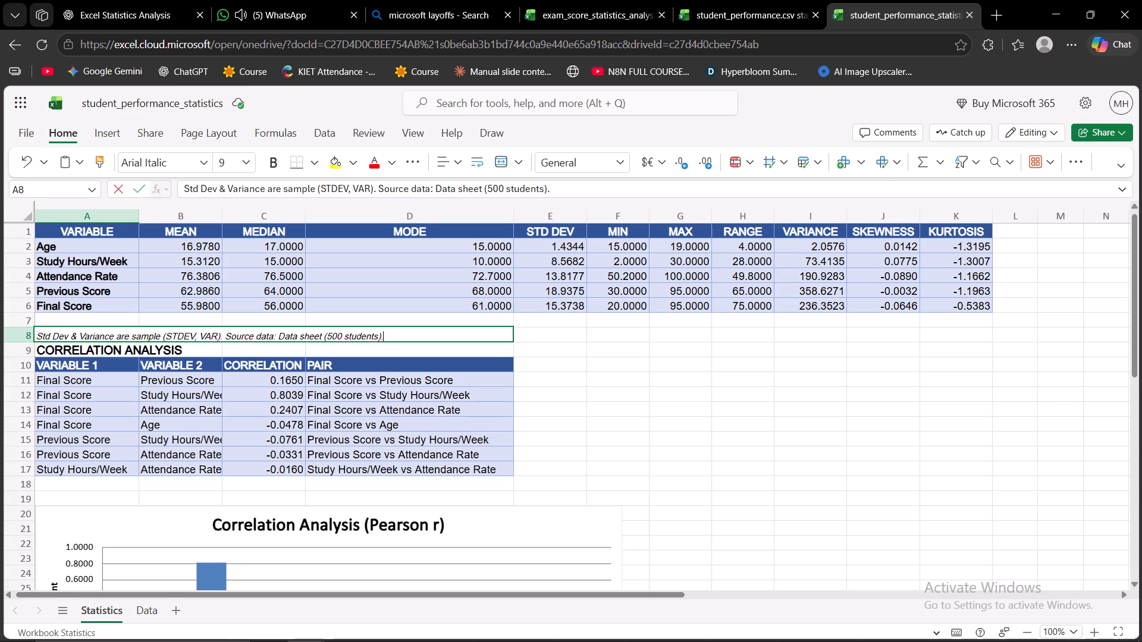
key(BackSpace)
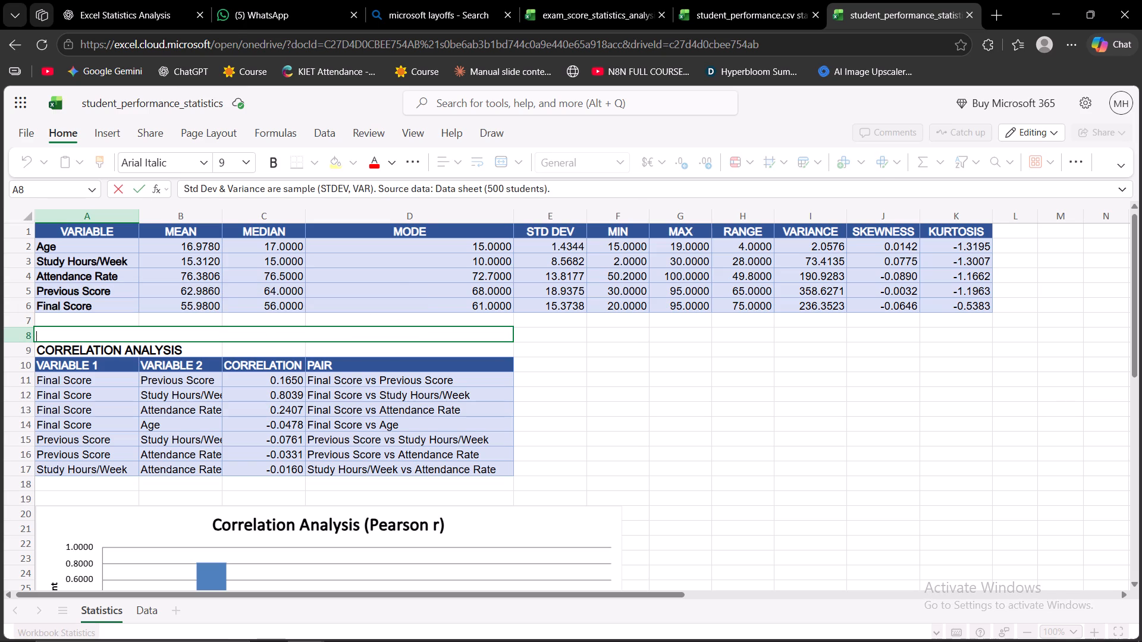
click(542, 325)
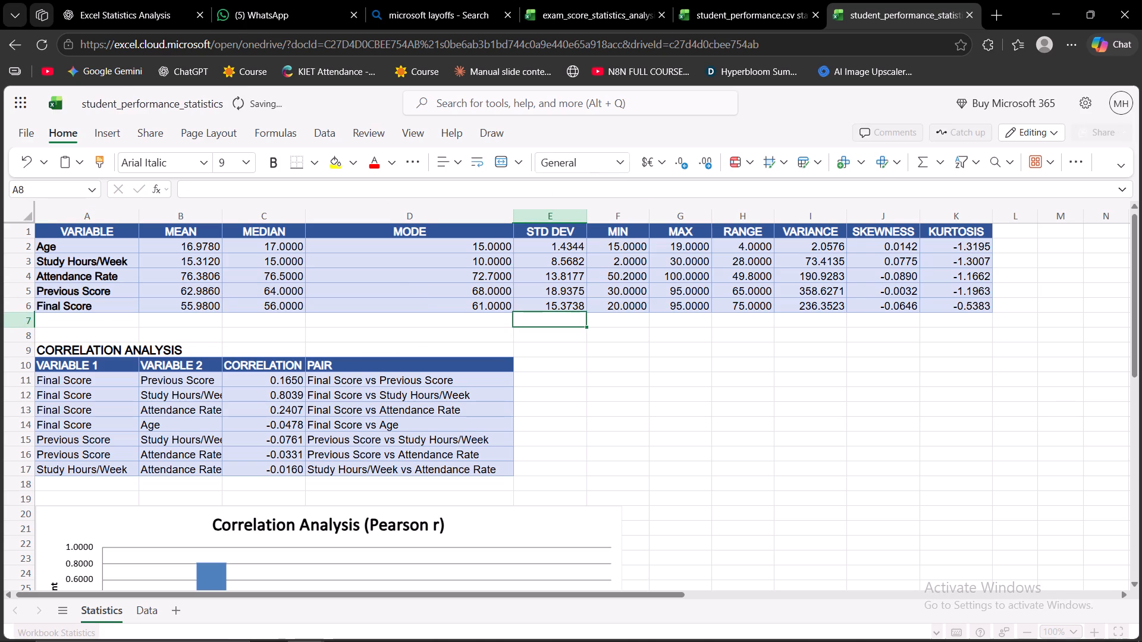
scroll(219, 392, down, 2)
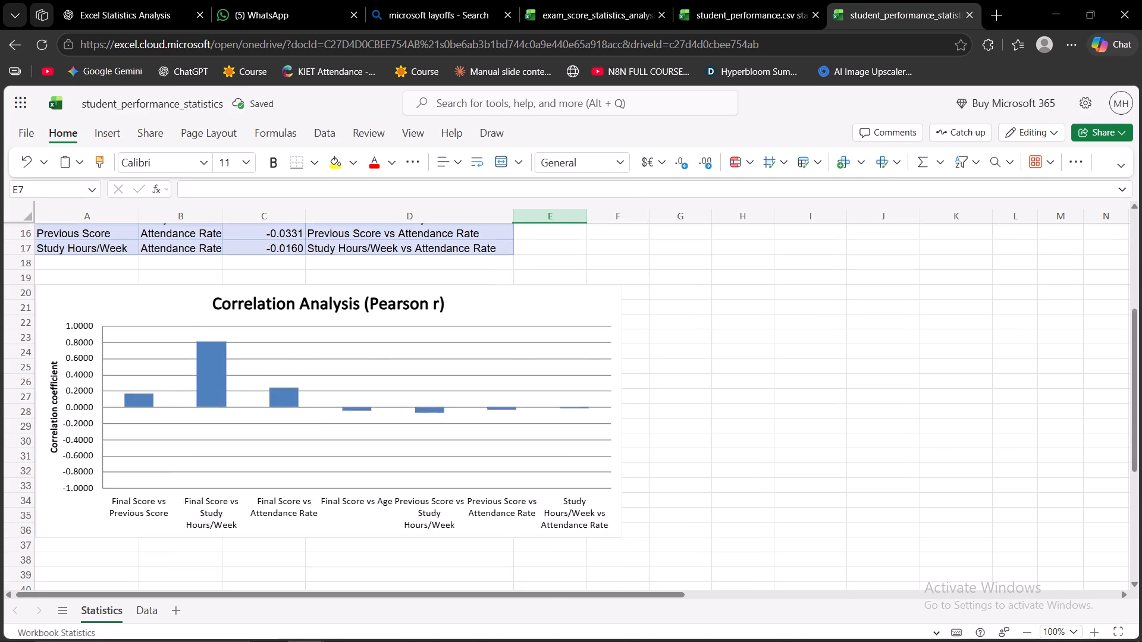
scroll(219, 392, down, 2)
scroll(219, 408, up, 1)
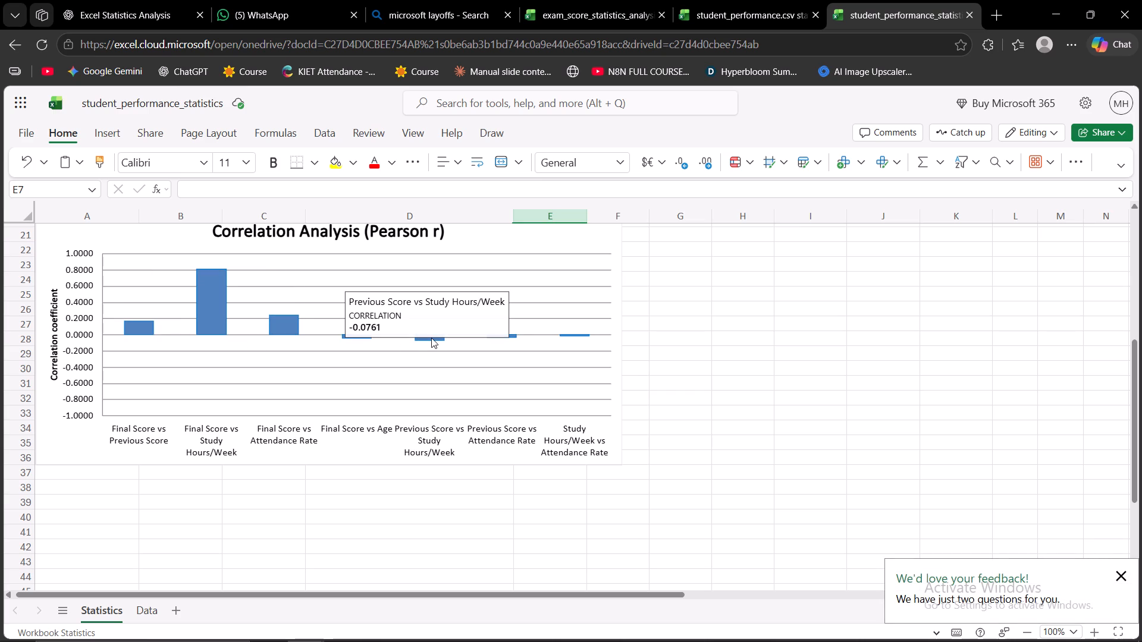
Review the correlation chart and tables, inspect the Age row's mean, median, mode, standard deviation and minimum formulas, and check the Data sheet.
scroll(507, 349, up, 5)
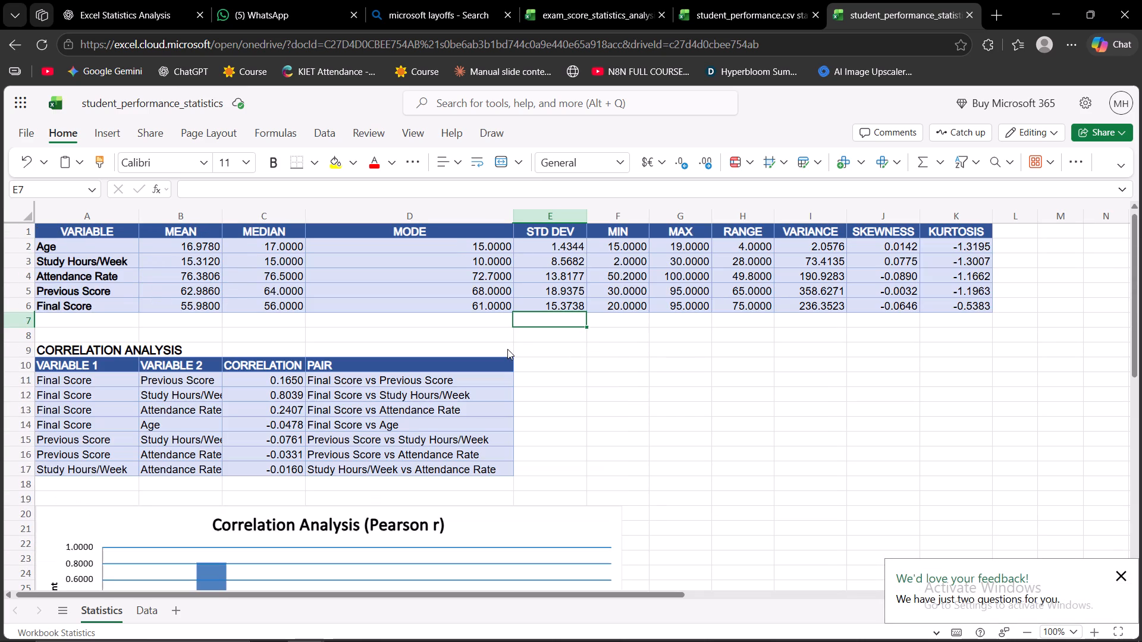
scroll(507, 349, up, 6)
scroll(507, 349, down, 1)
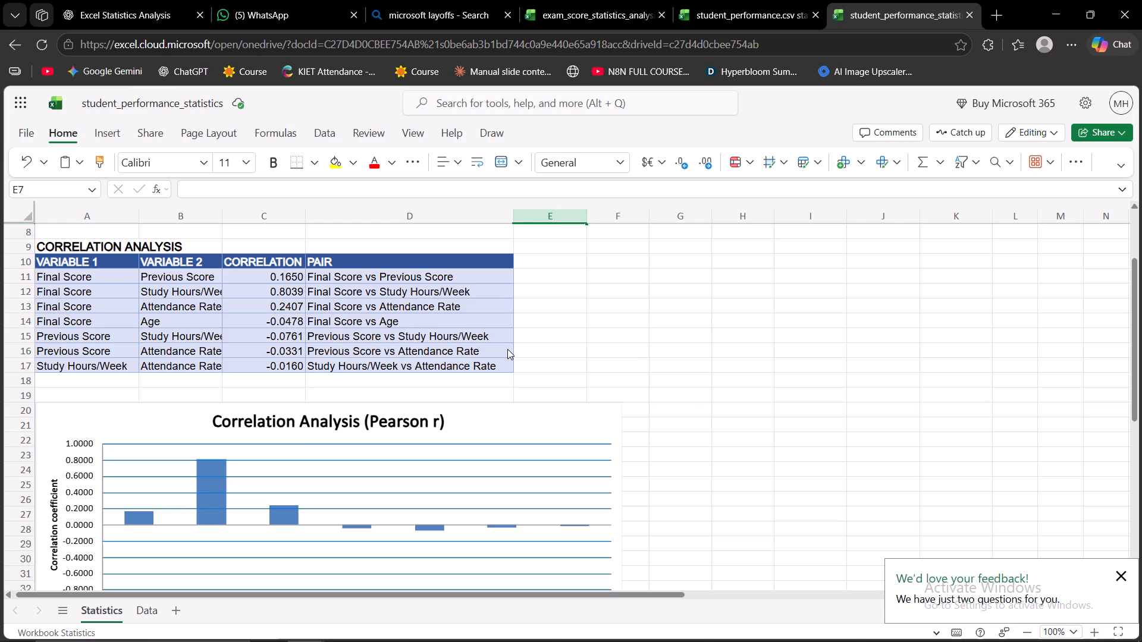
scroll(507, 349, up, 1)
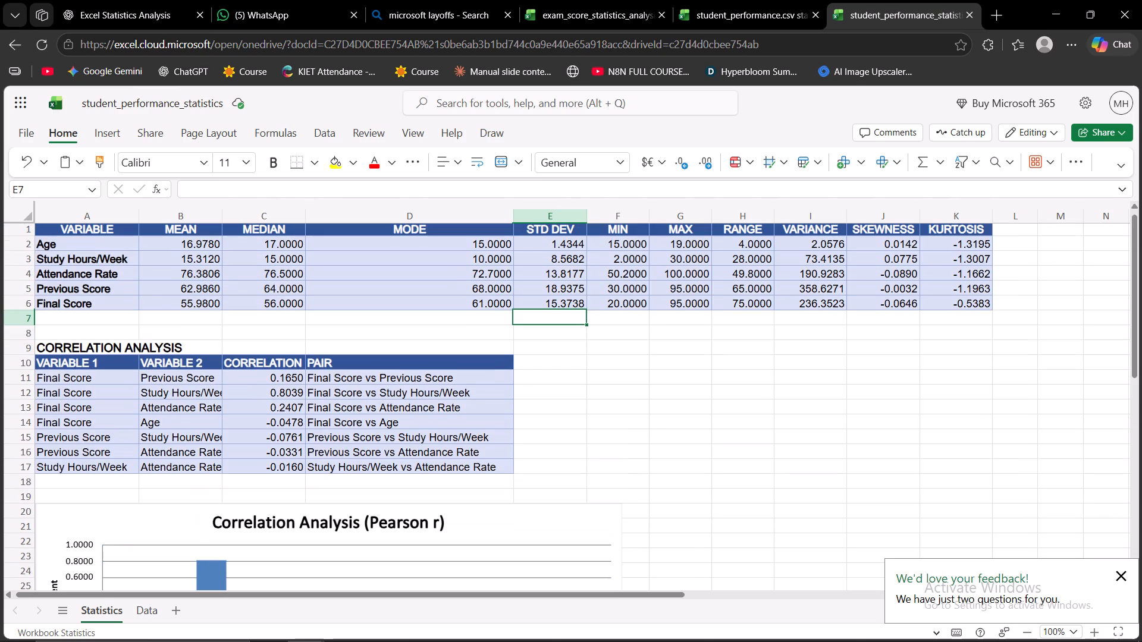
click(193, 248)
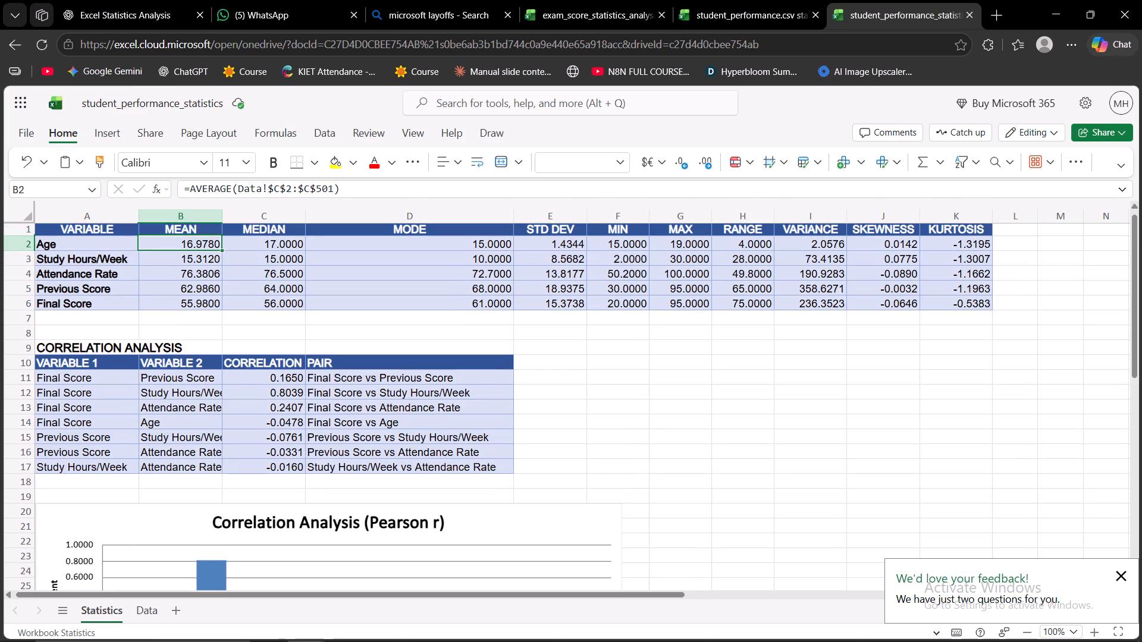
click(278, 243)
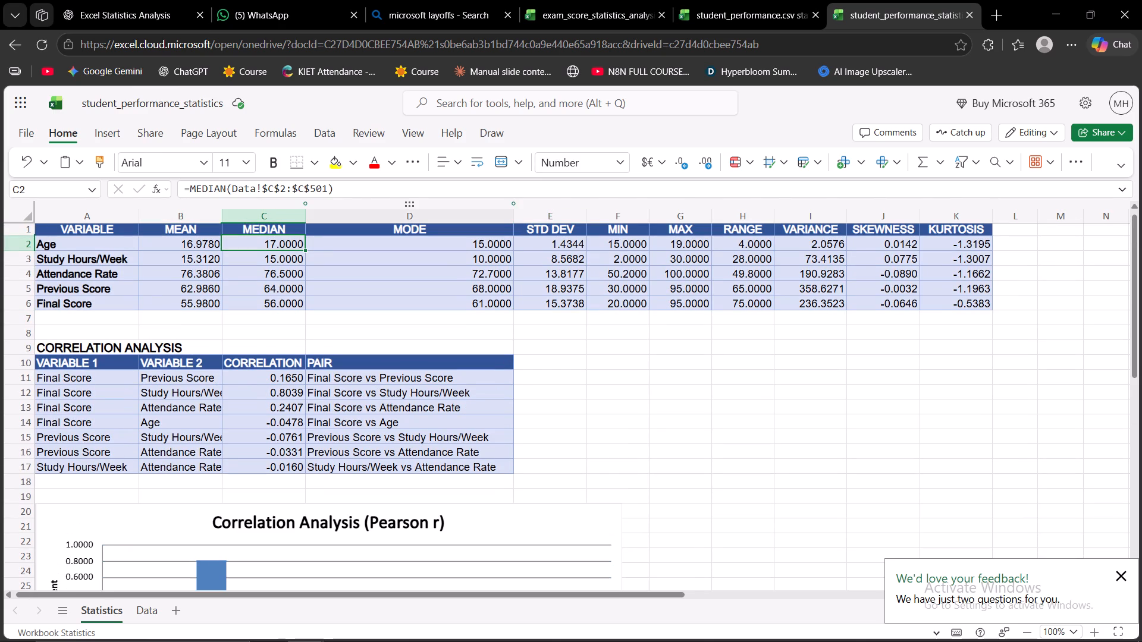
click(504, 248)
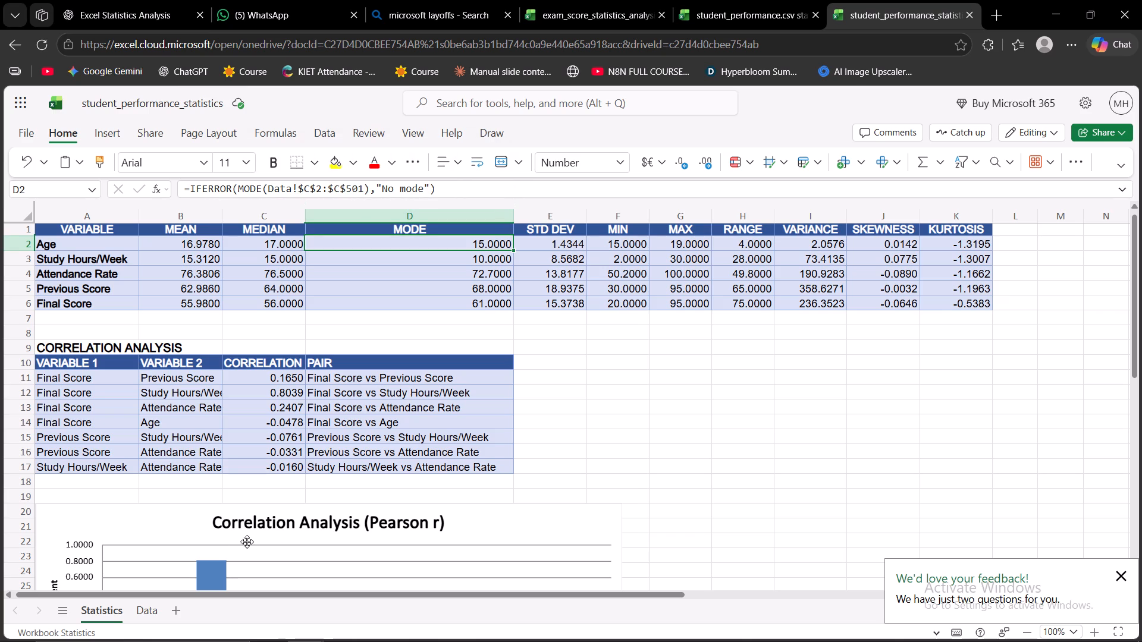
click(147, 616)
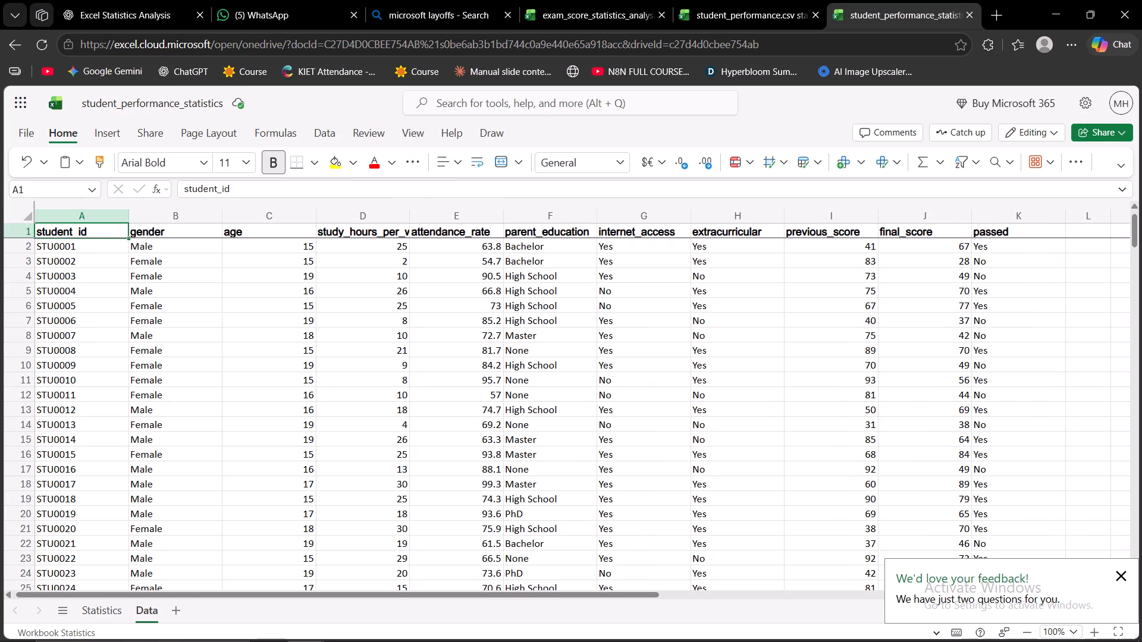
click(114, 606)
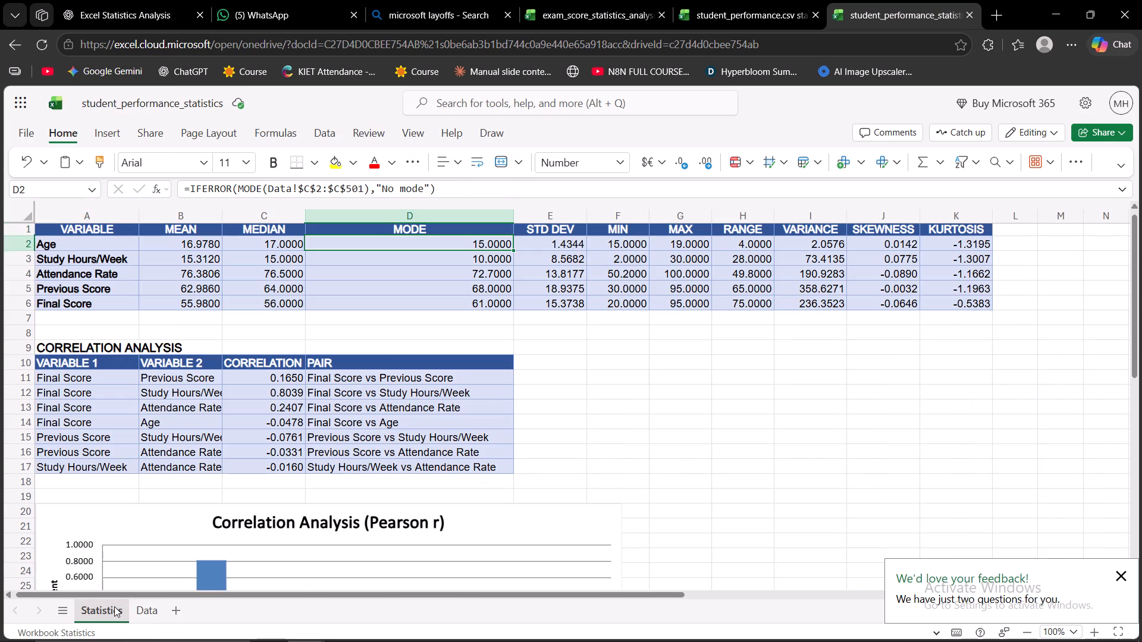
click(548, 250)
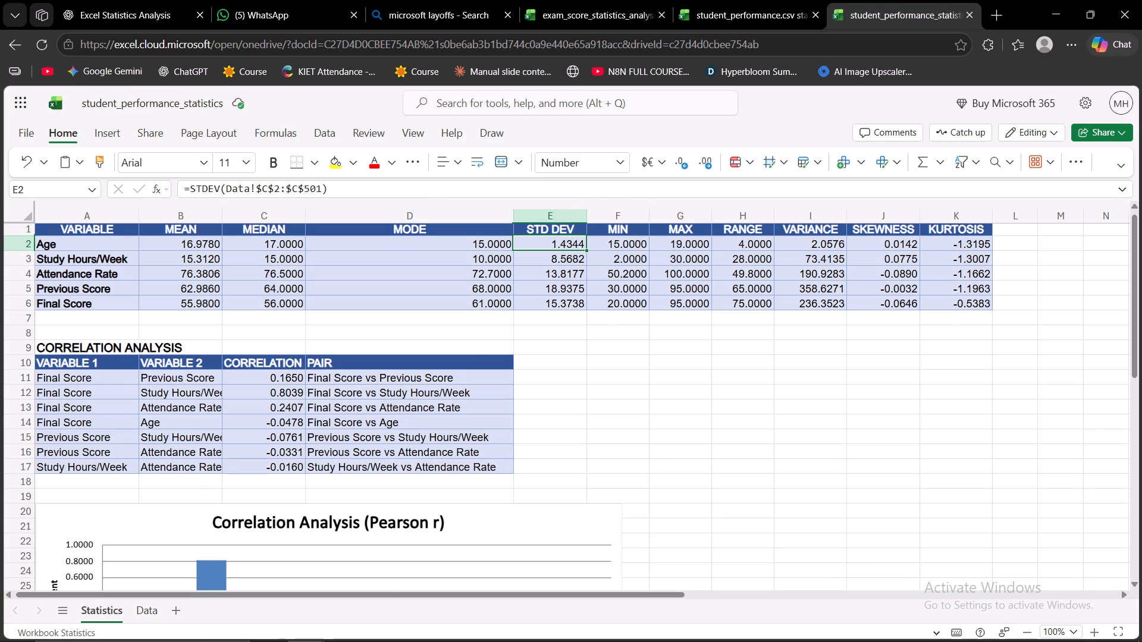
click(618, 242)
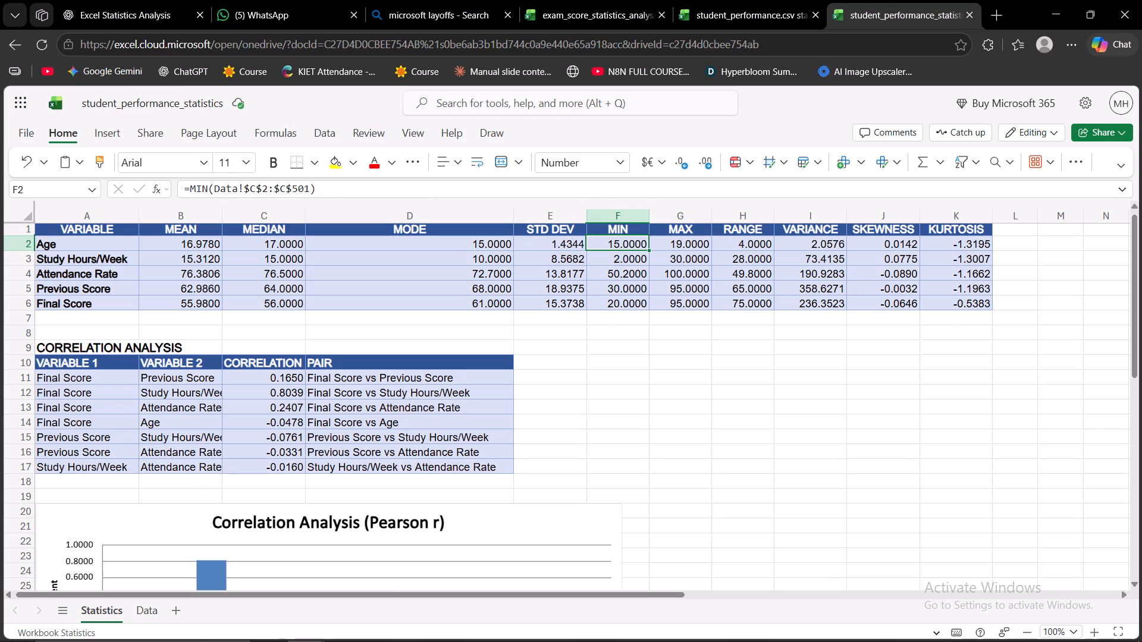
click(284, 248)
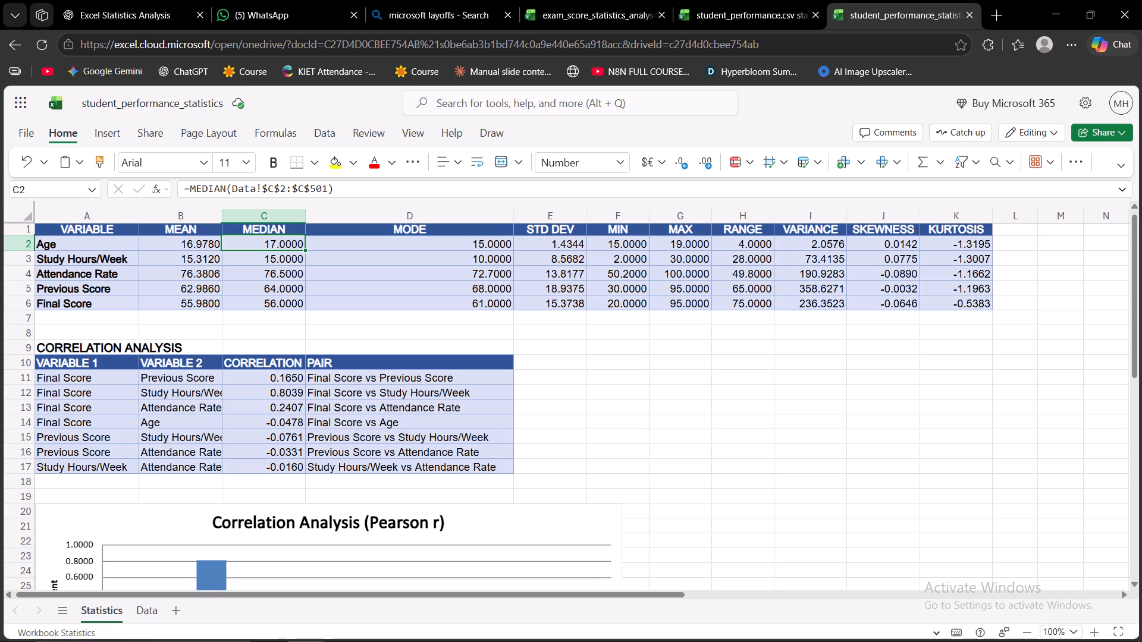
Add a new blank sheet after the Statistics sheet.
drag(185, 600, 177, 602)
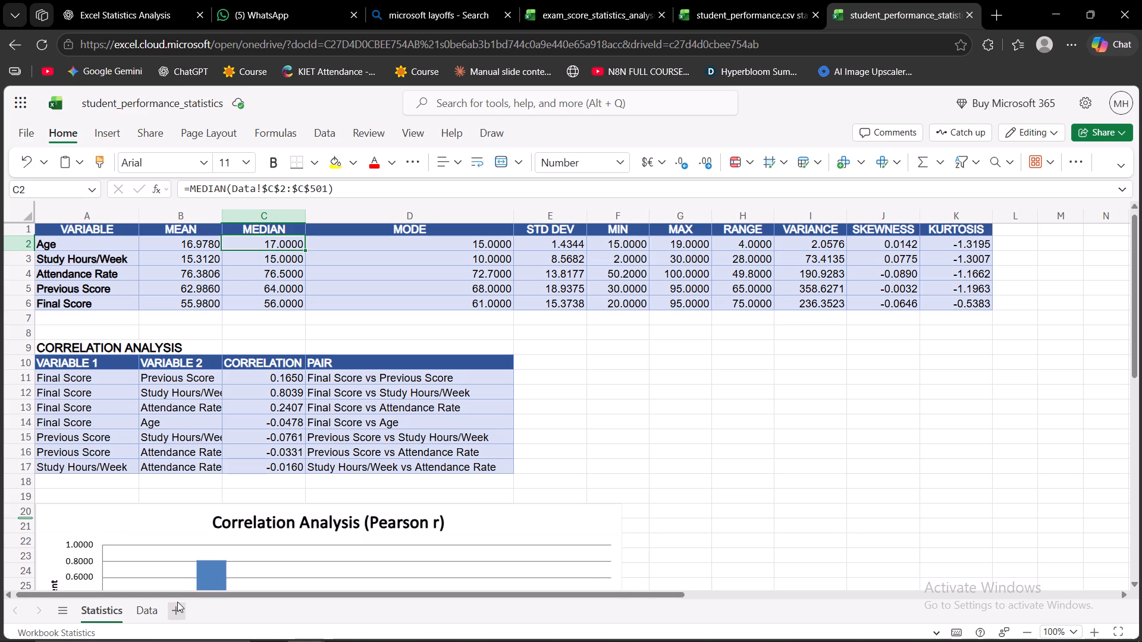
drag(177, 602, 173, 602)
click(173, 602)
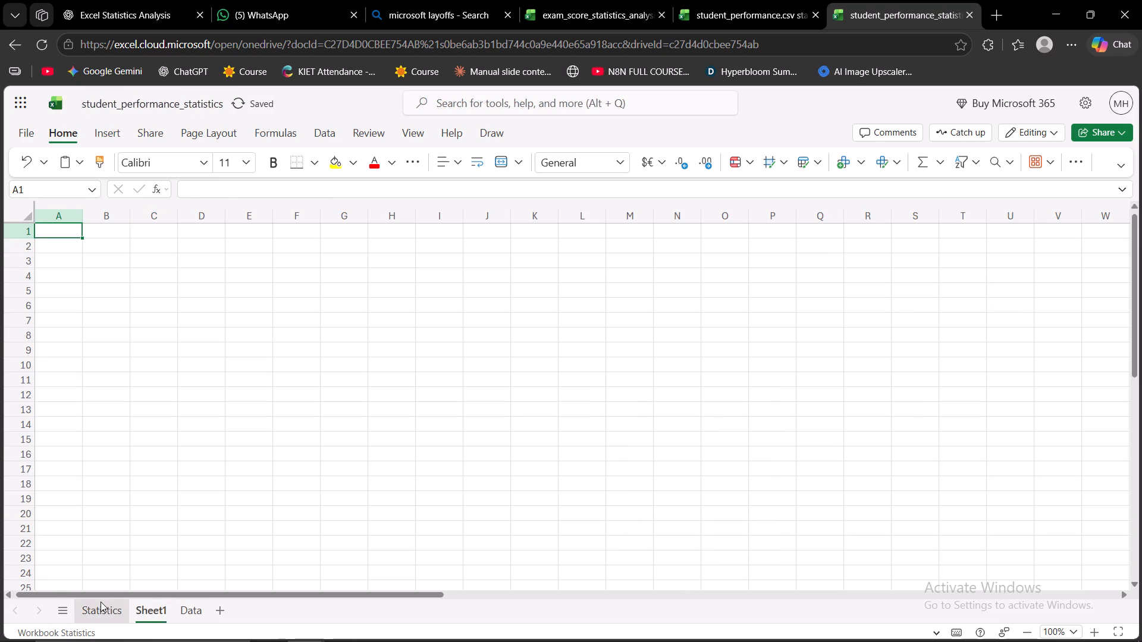
Insert a clustered column chart of the MIN values in F2:F6 on the Statistics sheet.
click(100, 603)
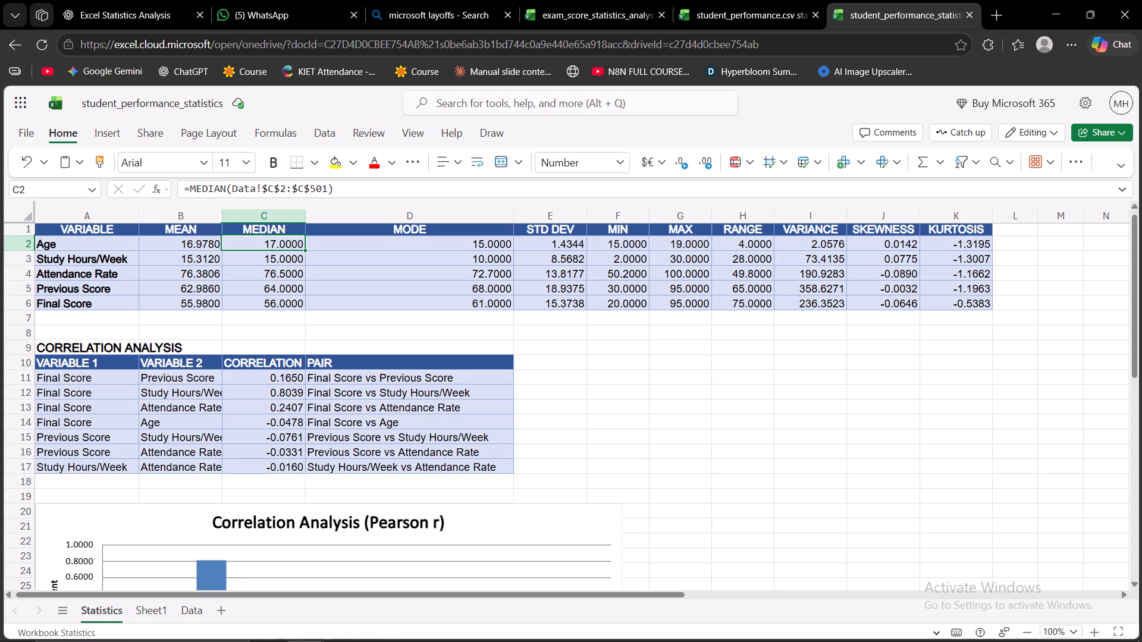
click(200, 266)
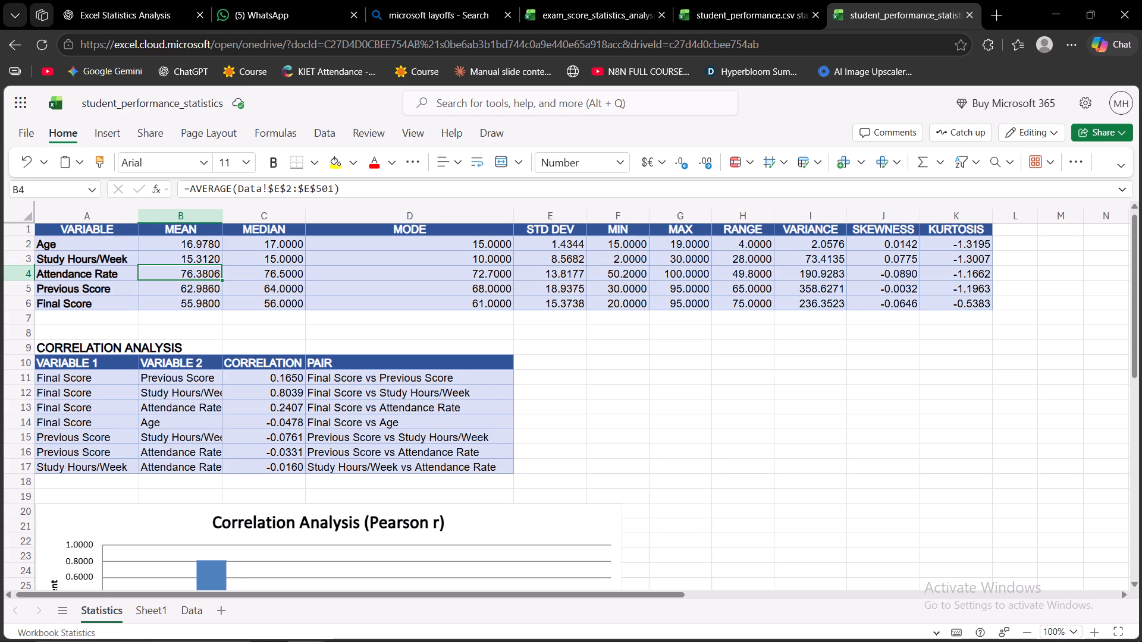
double_click(629, 245)
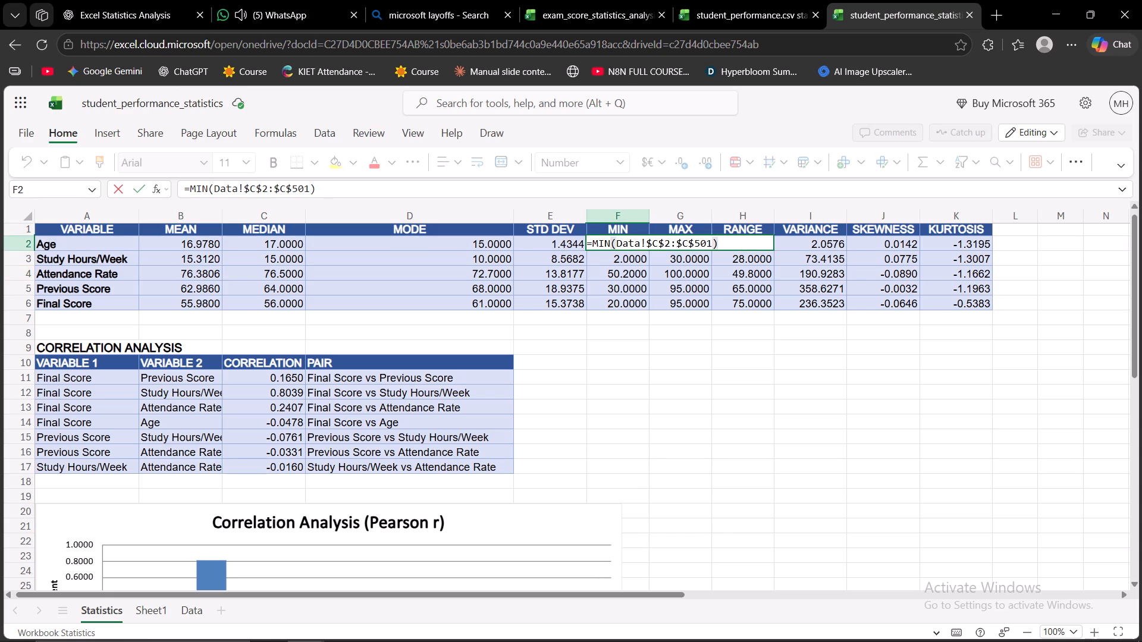
click(660, 352)
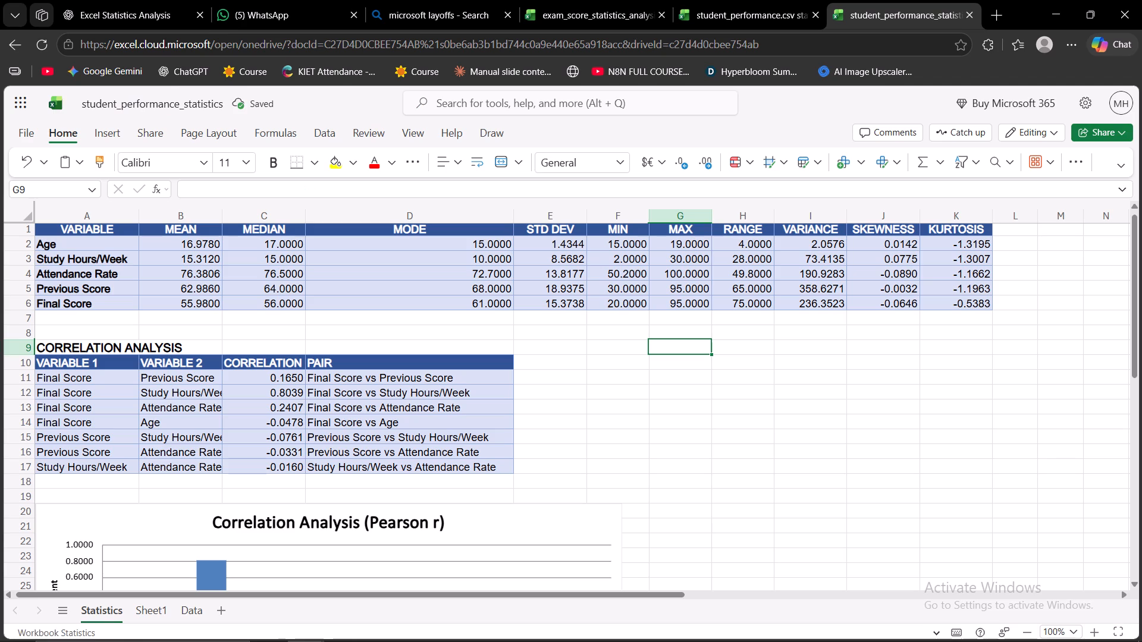
click(615, 243)
drag(615, 243, 616, 266)
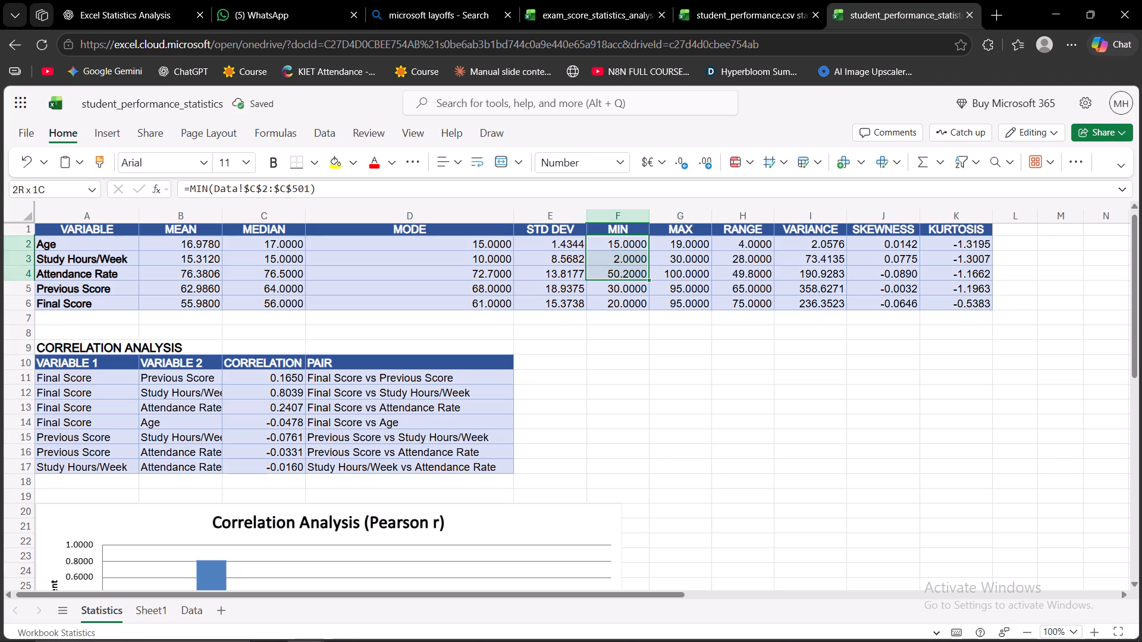
drag(616, 266, 617, 297)
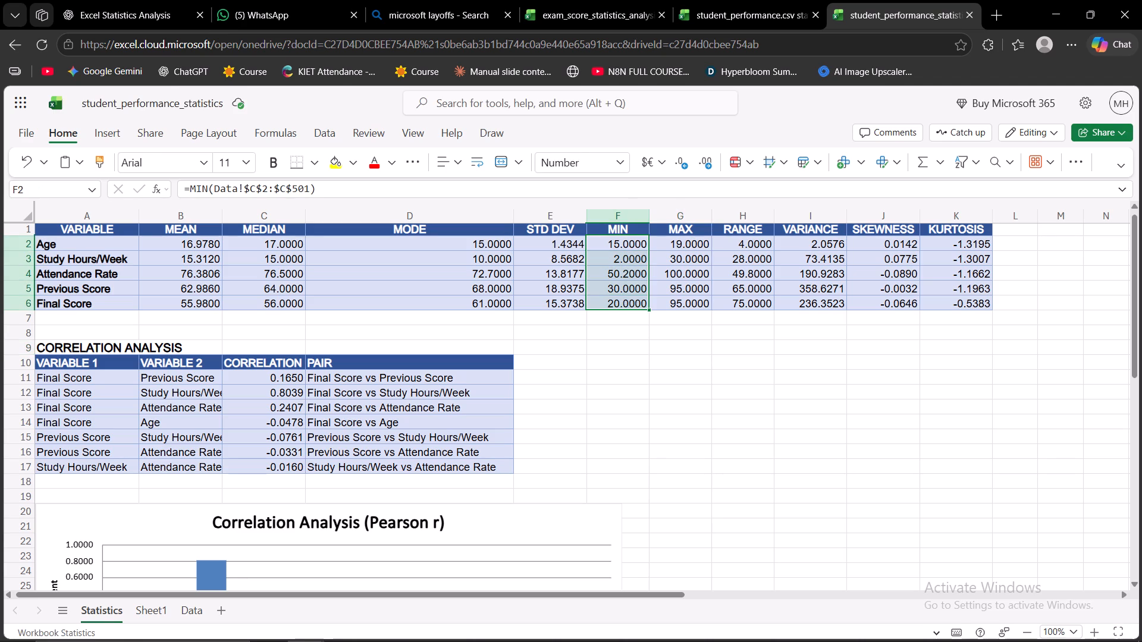
click(631, 352)
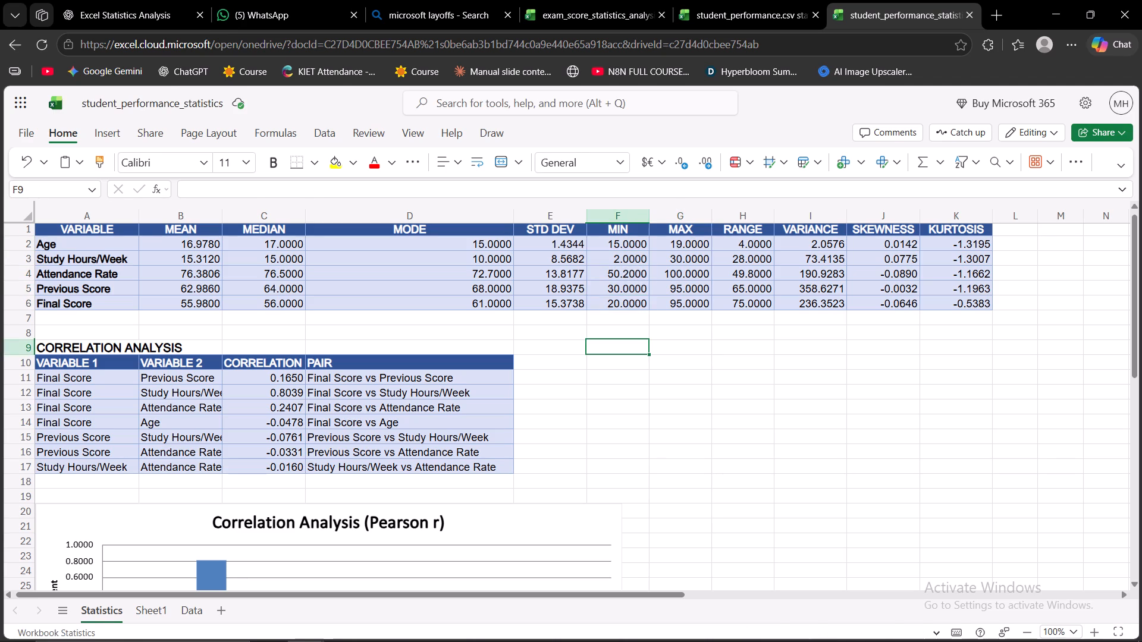
click(689, 347)
click(613, 242)
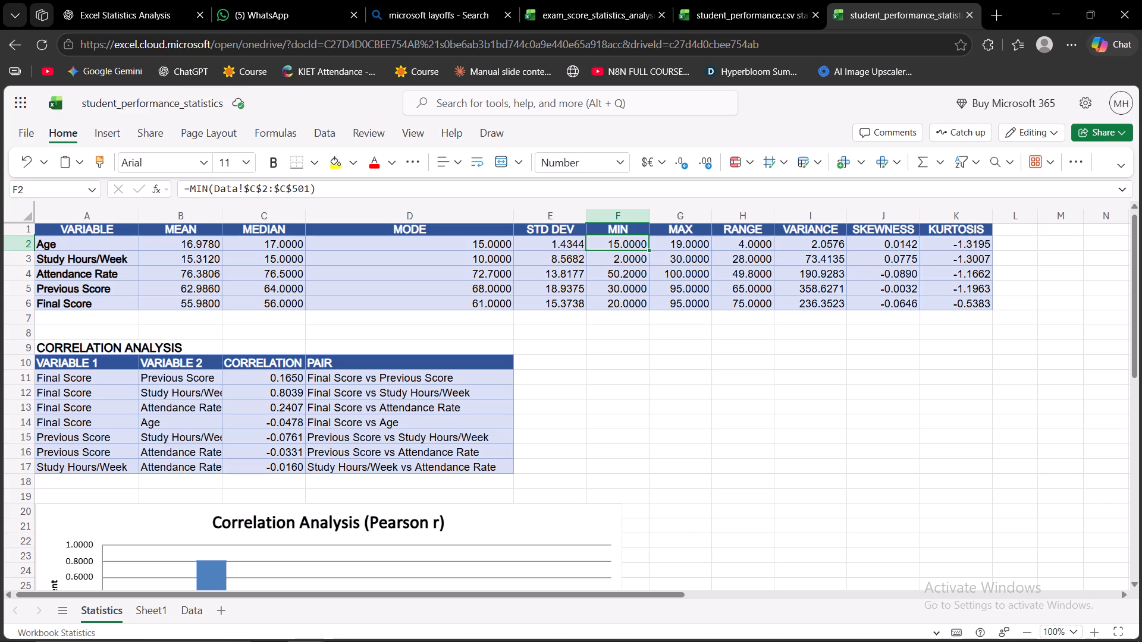
drag(613, 244, 617, 276)
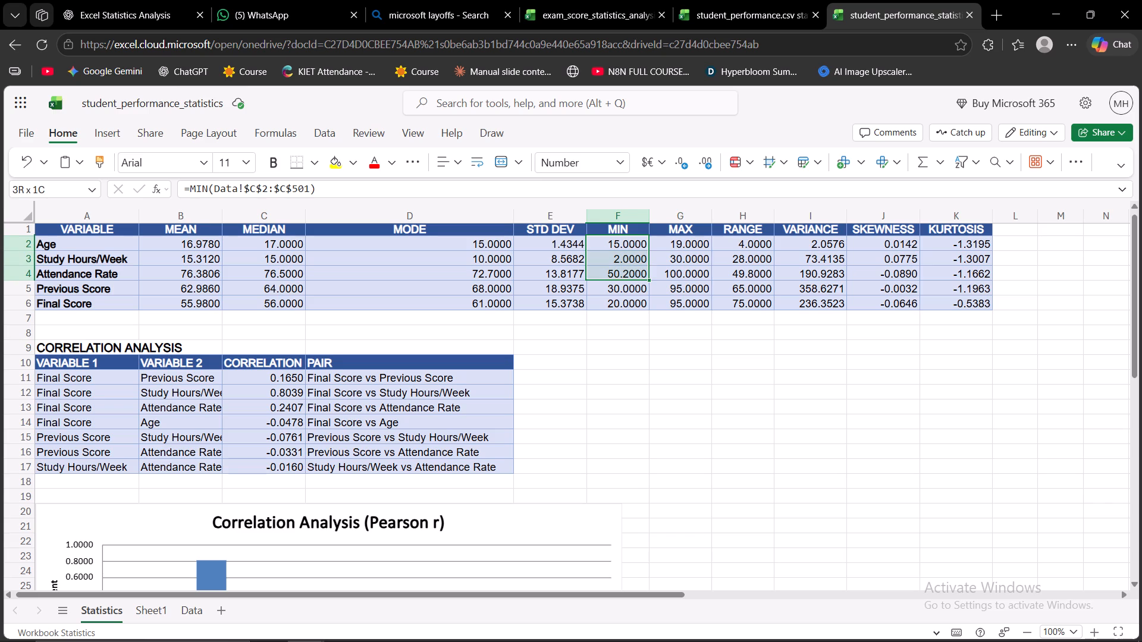
drag(617, 276, 620, 299)
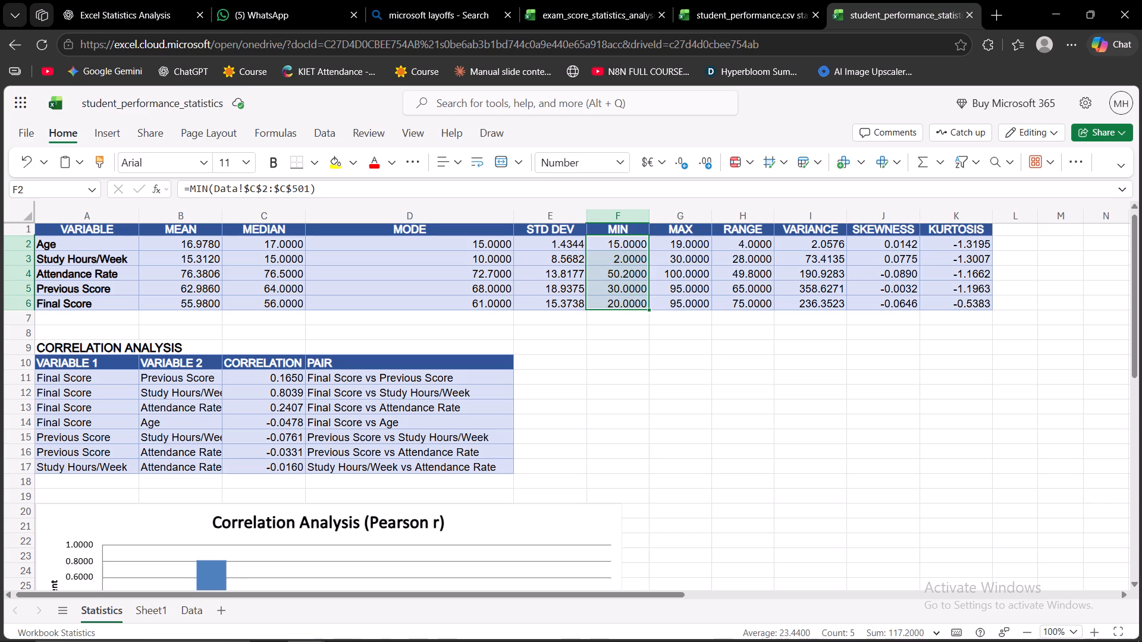
click(102, 137)
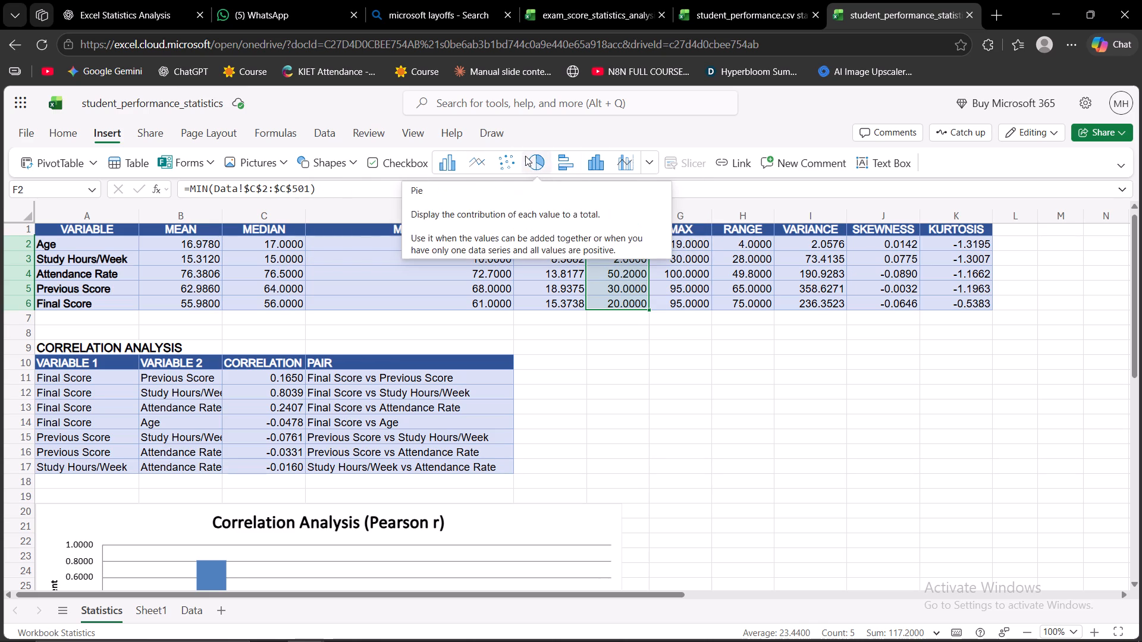
click(453, 159)
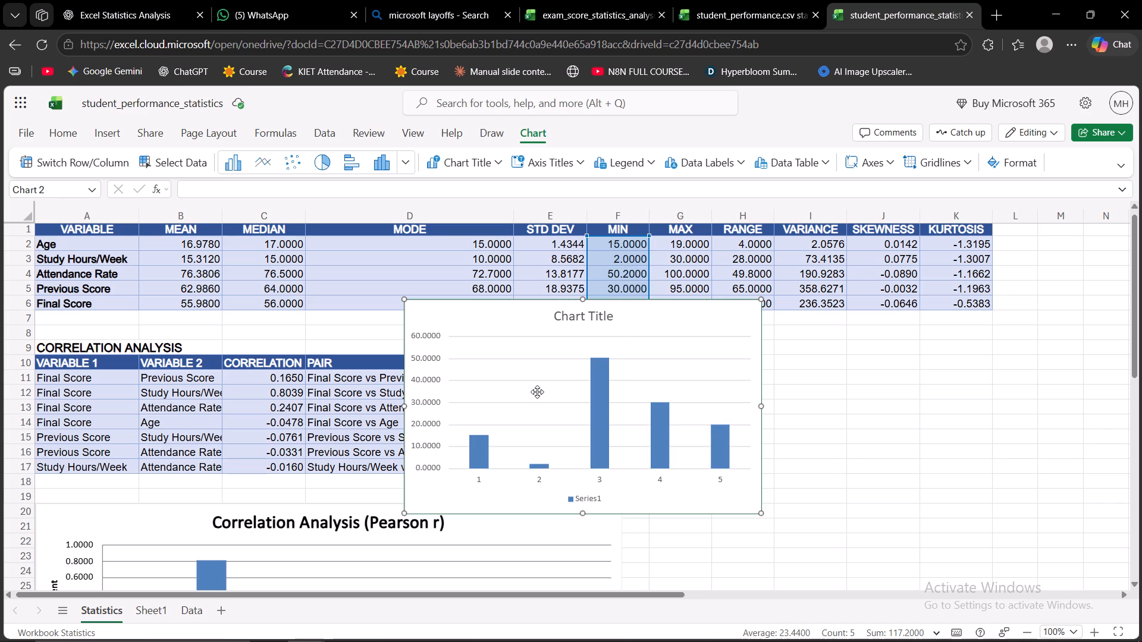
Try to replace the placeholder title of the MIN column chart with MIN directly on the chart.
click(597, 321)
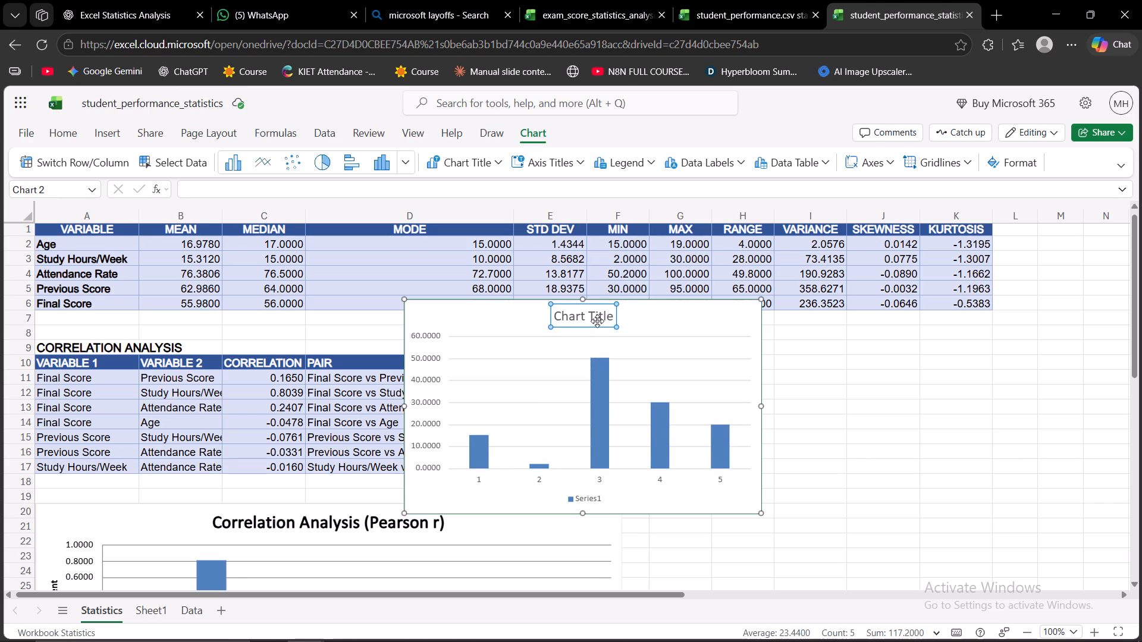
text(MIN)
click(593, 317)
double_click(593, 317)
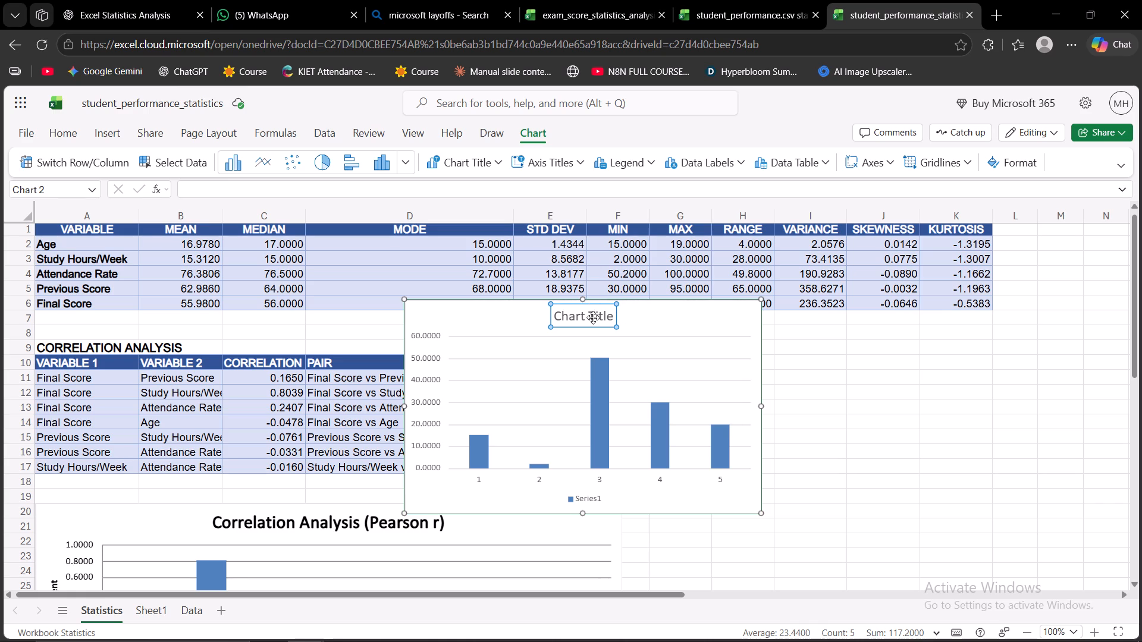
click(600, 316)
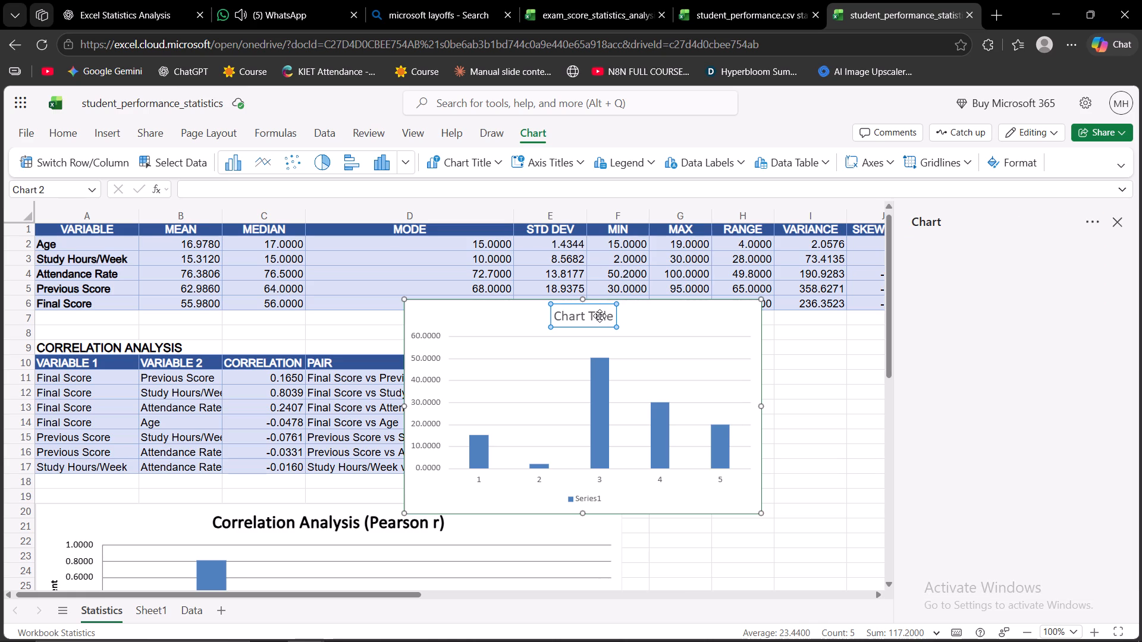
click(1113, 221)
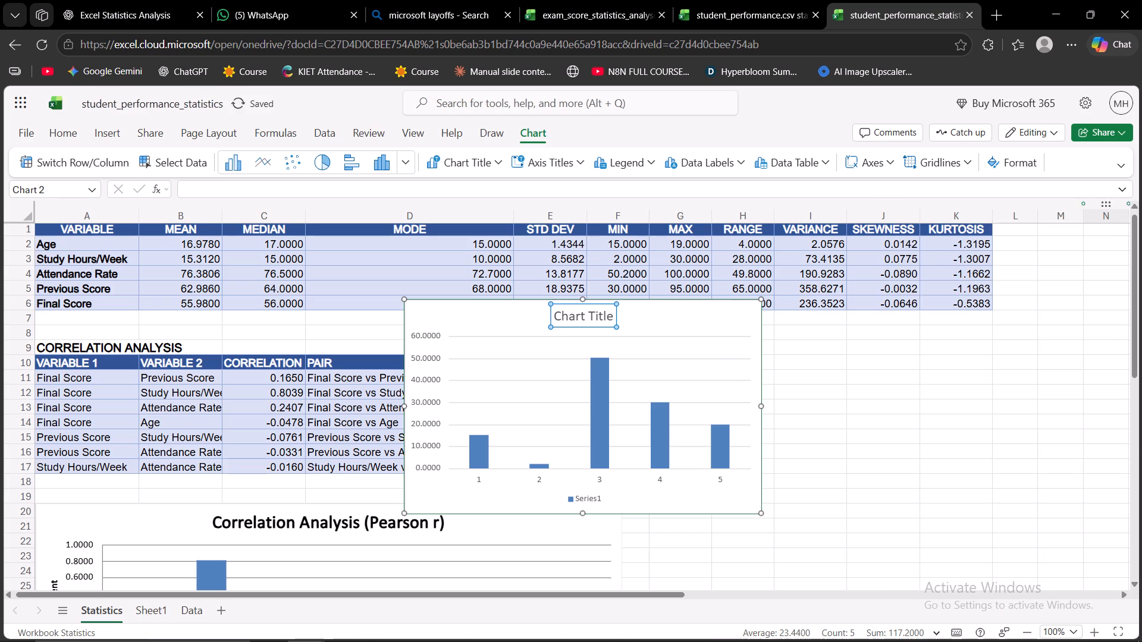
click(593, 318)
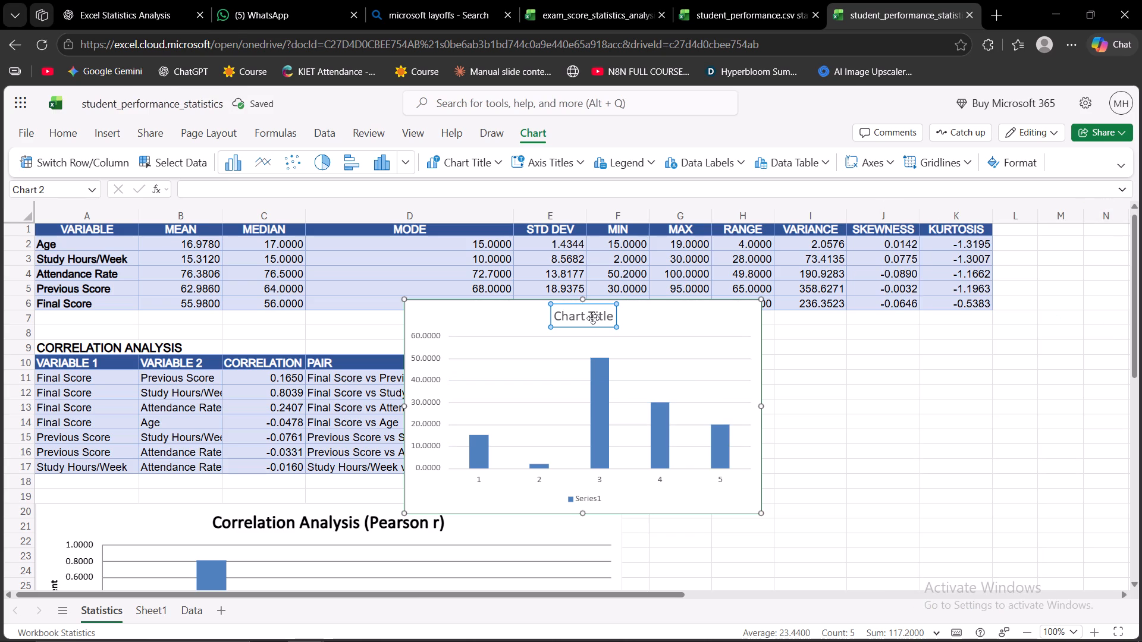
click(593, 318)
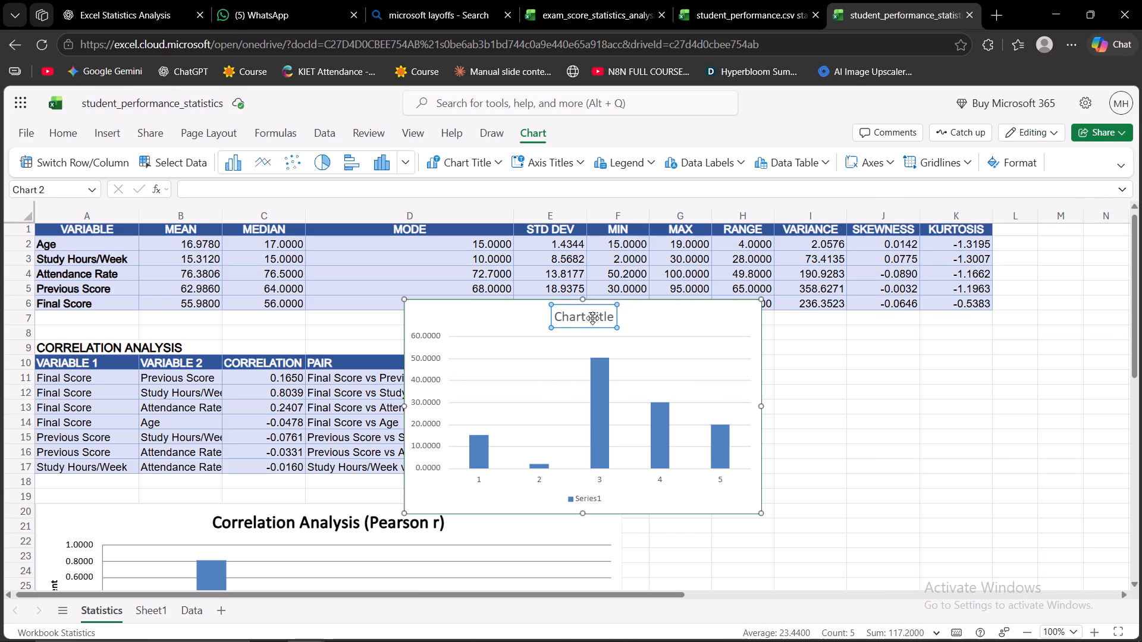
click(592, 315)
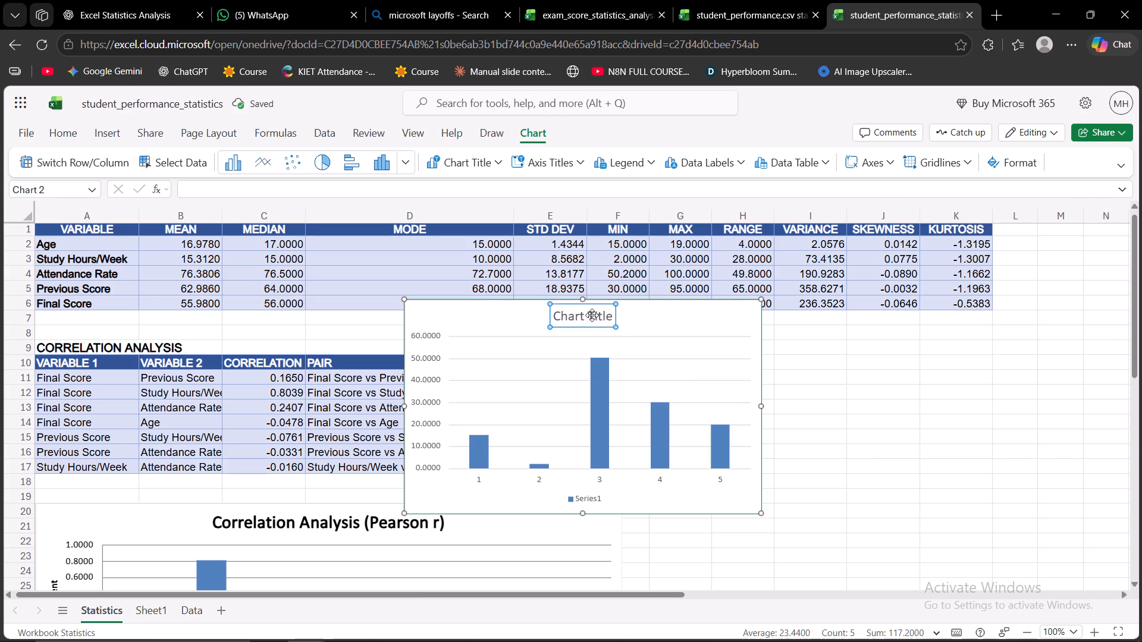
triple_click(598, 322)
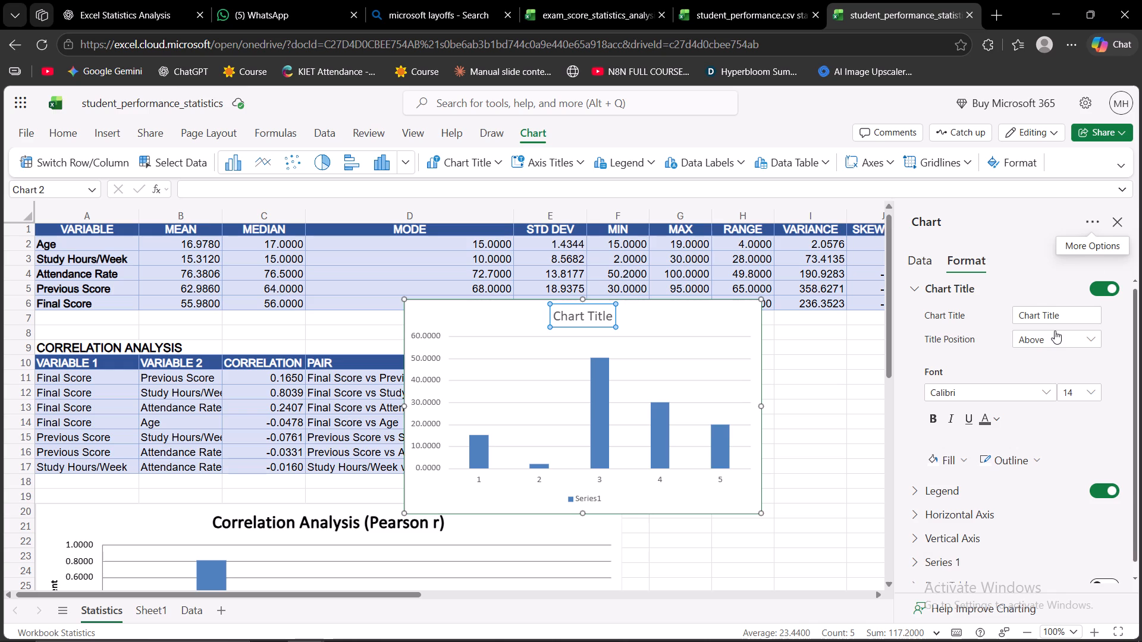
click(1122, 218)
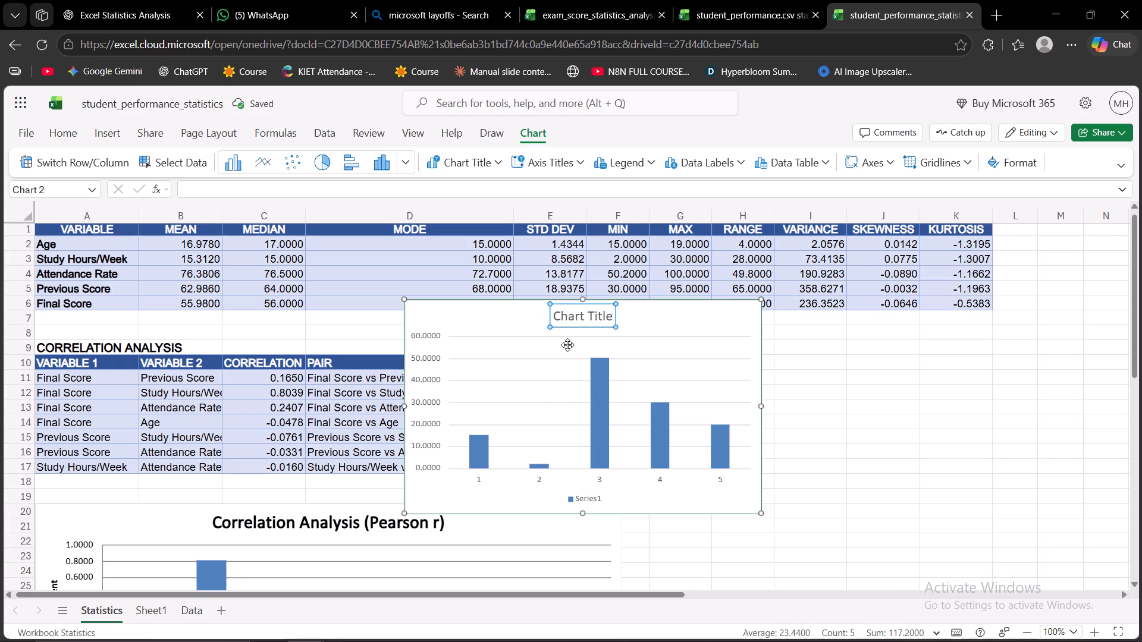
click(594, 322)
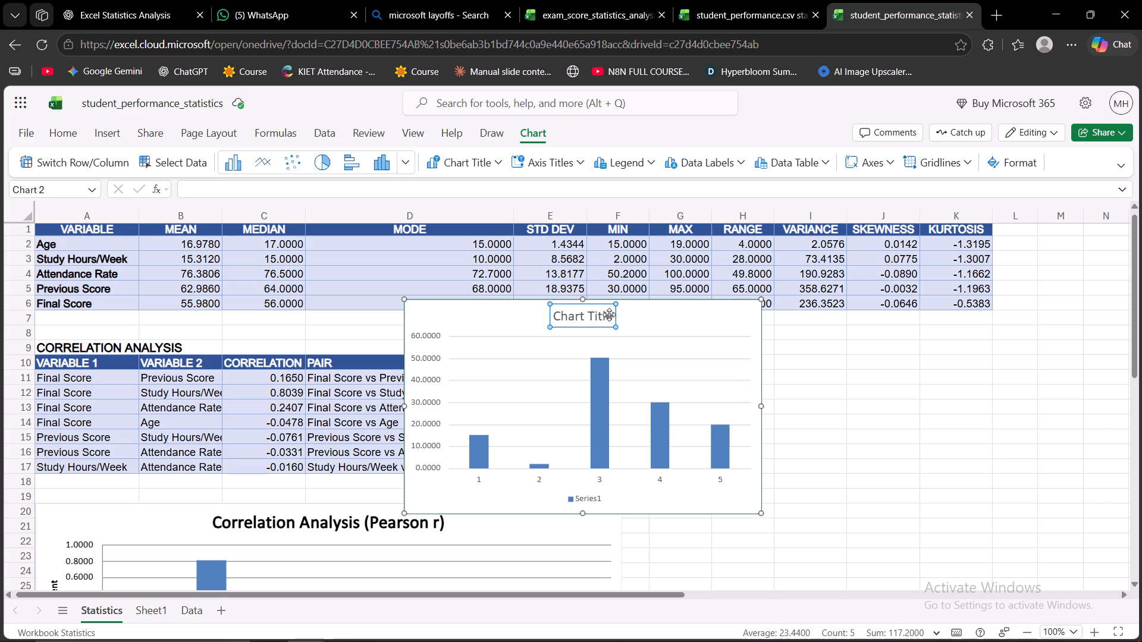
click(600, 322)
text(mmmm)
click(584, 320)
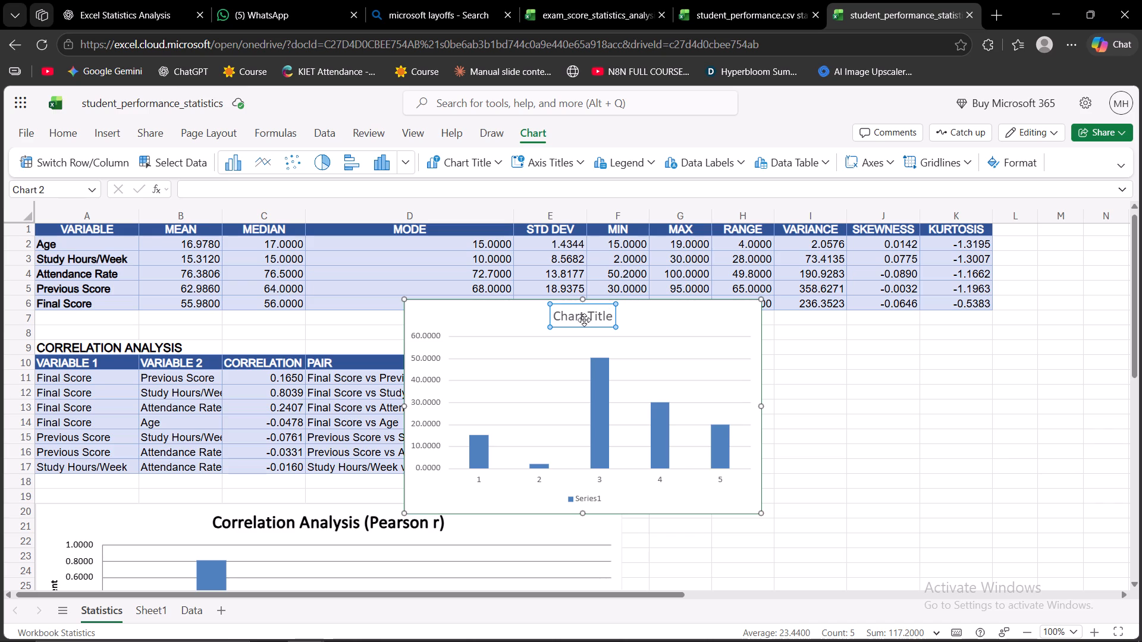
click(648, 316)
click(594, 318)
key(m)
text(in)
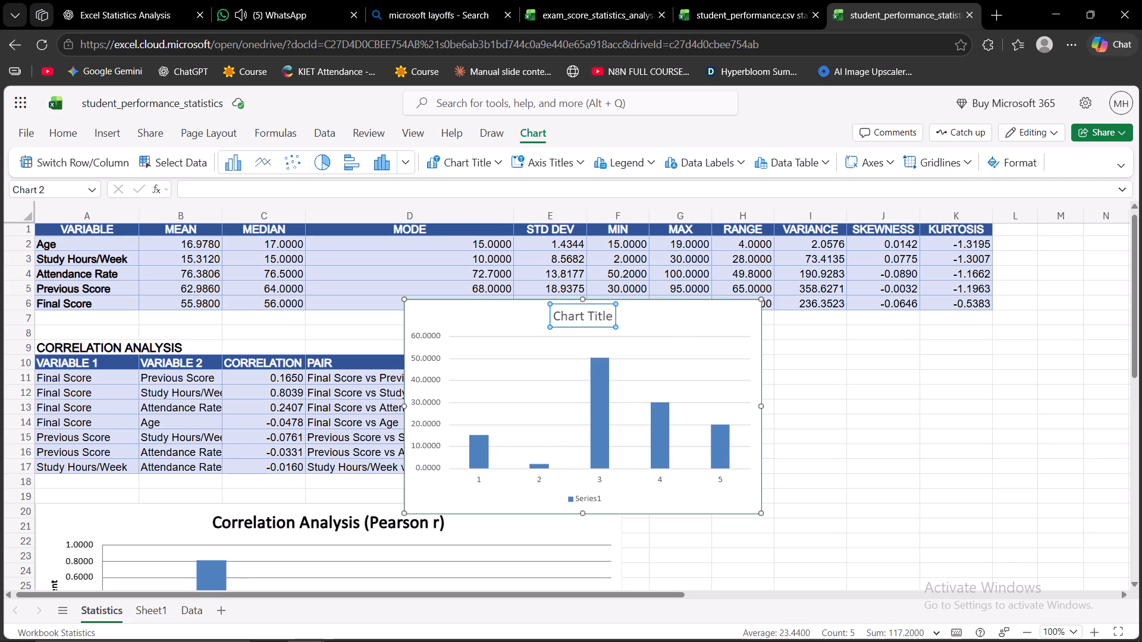
Move the MIN column chart off the tables to empty cells beside the correlation chart's lower end, starting around G33.
drag(648, 326, 712, 360)
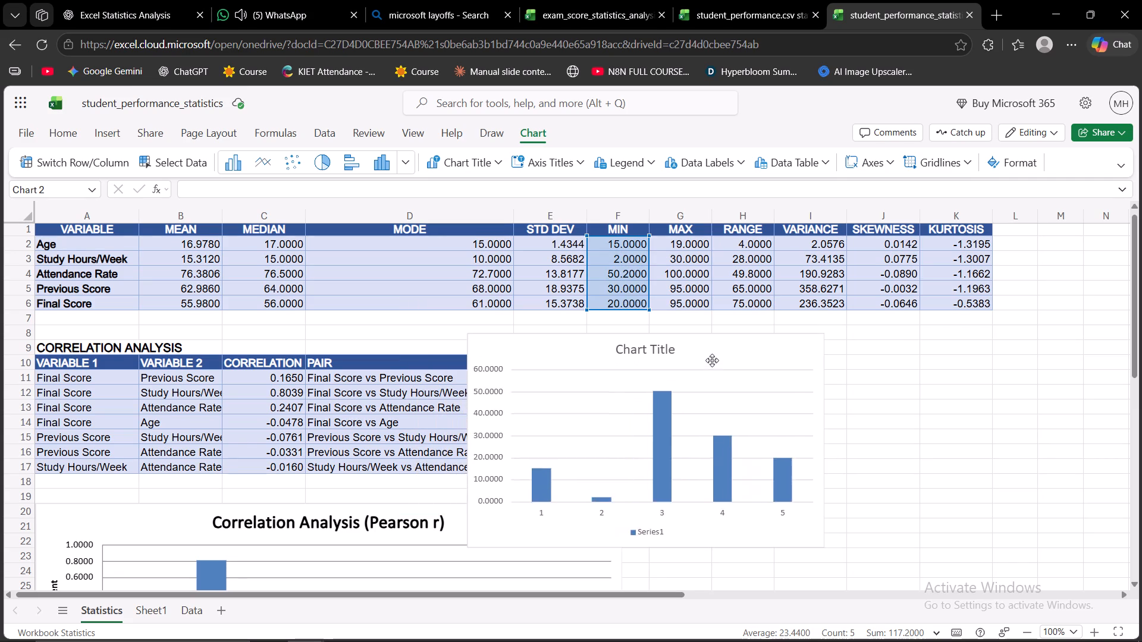
drag(712, 360, 193, 587)
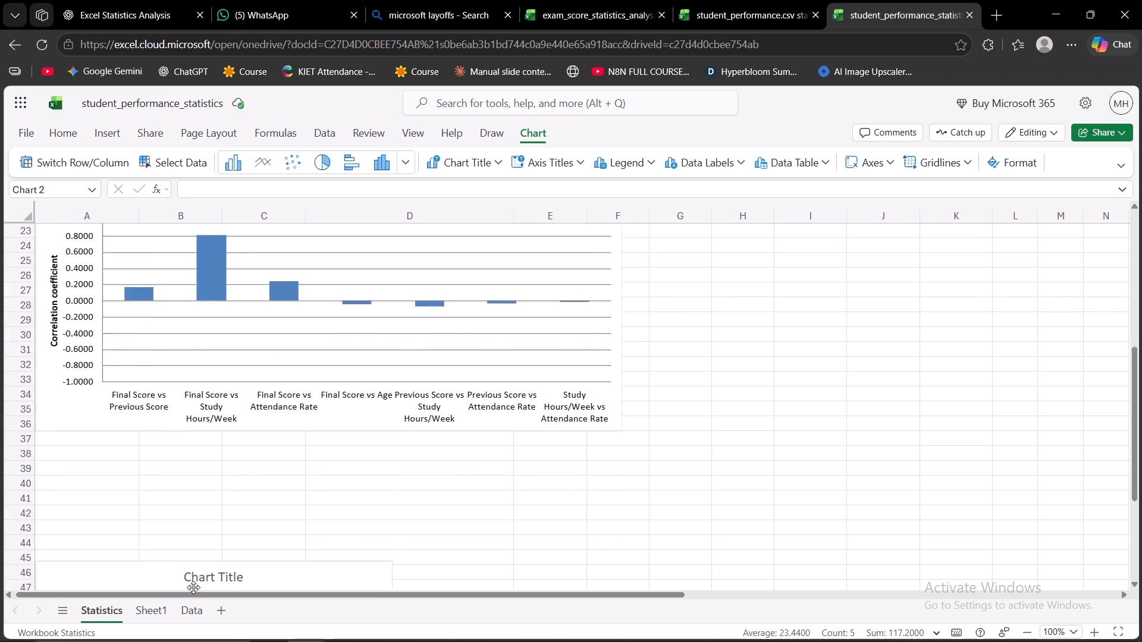
drag(193, 587, 906, 231)
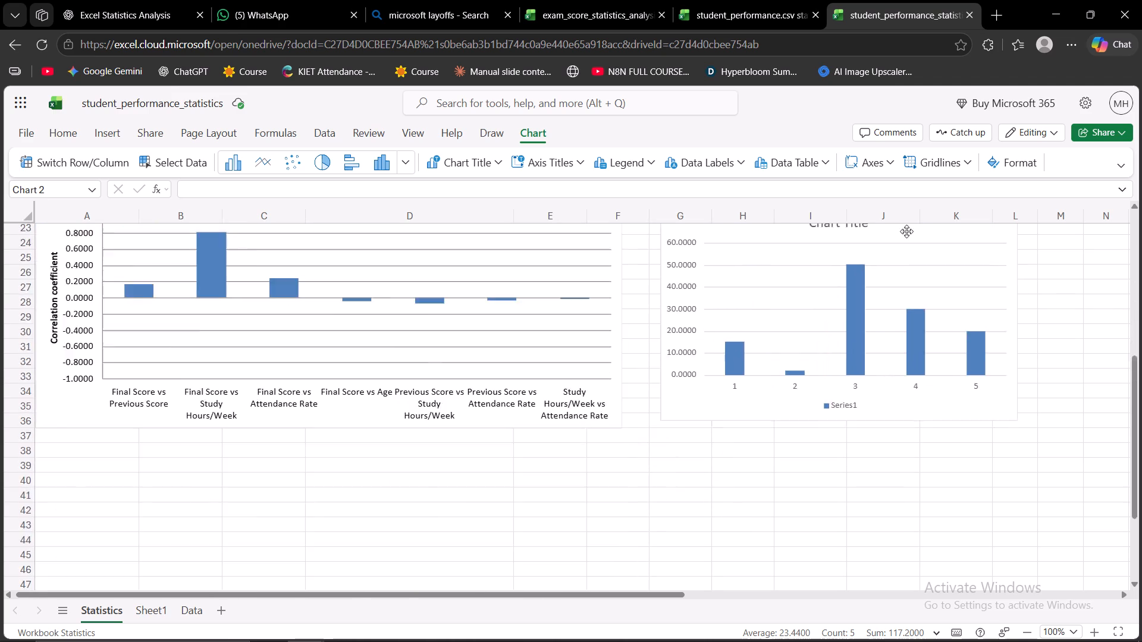
drag(906, 231, 921, 436)
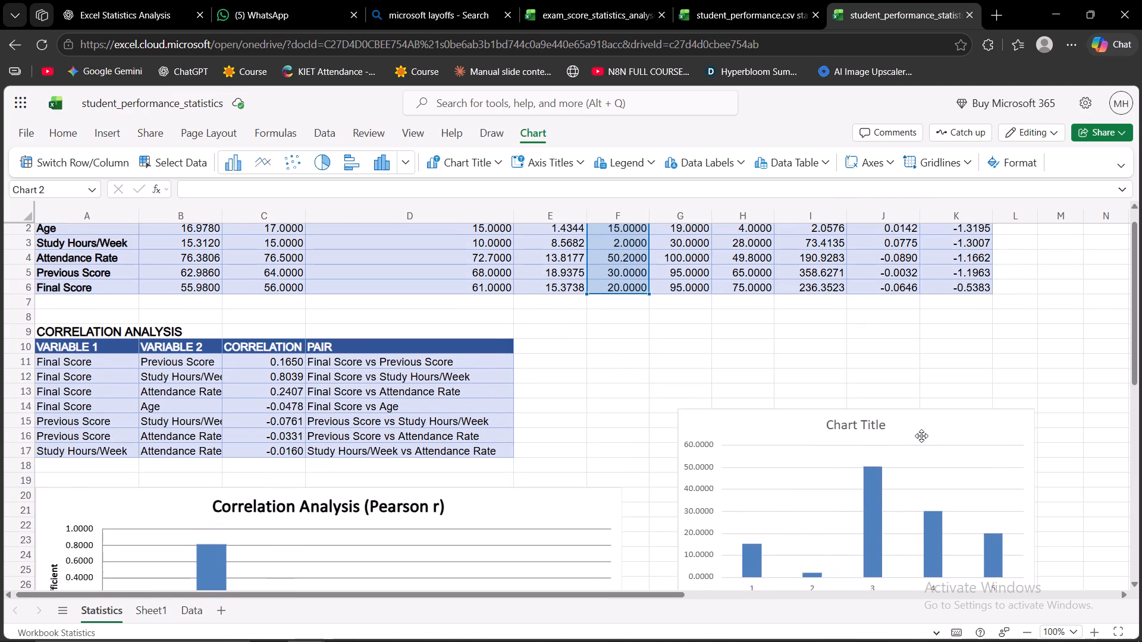
drag(921, 436, 939, 641)
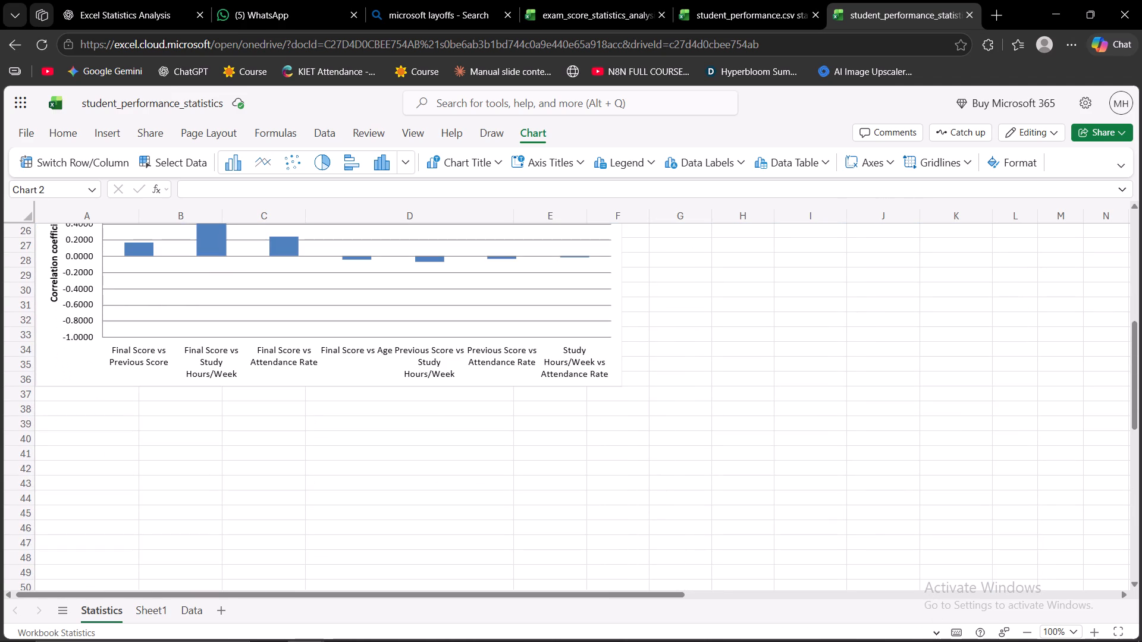
drag(939, 641, 961, 391)
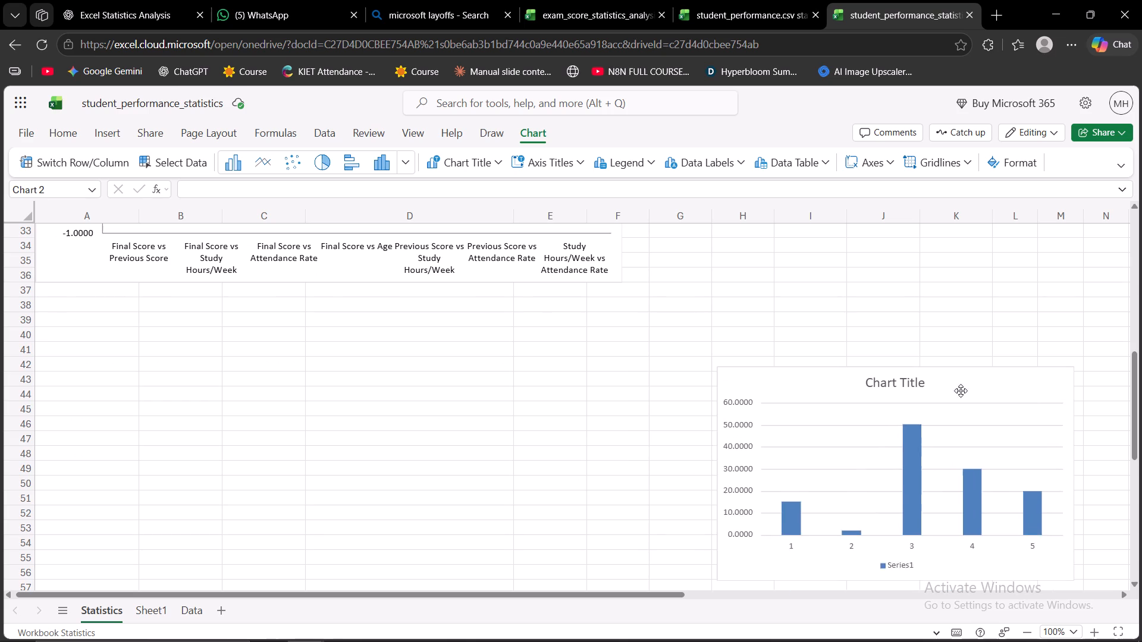
drag(961, 391, 929, 274)
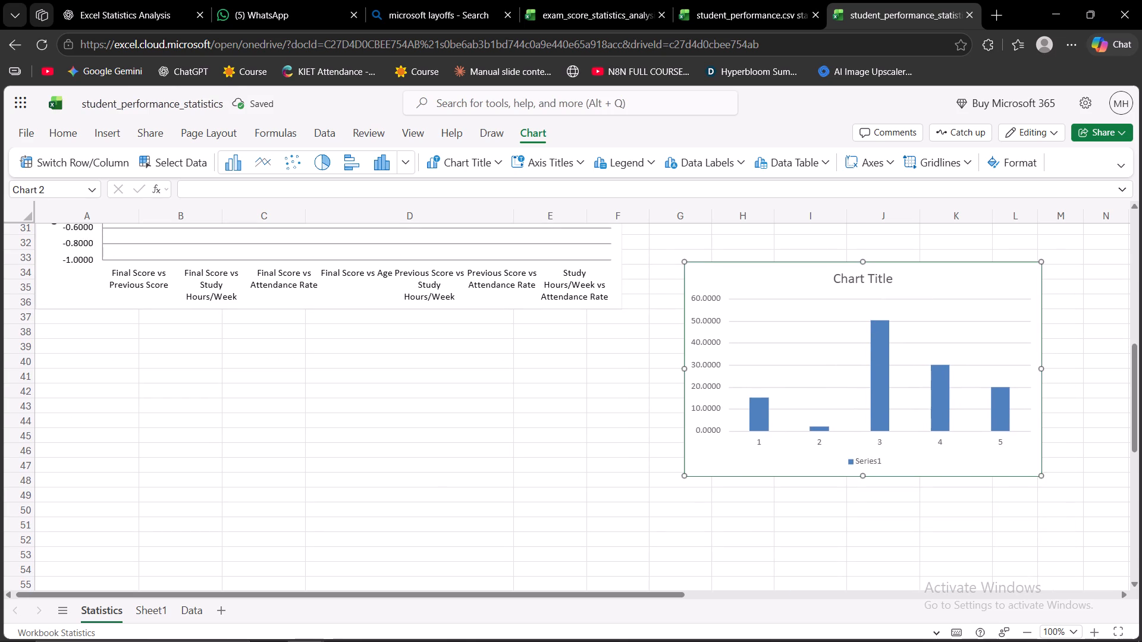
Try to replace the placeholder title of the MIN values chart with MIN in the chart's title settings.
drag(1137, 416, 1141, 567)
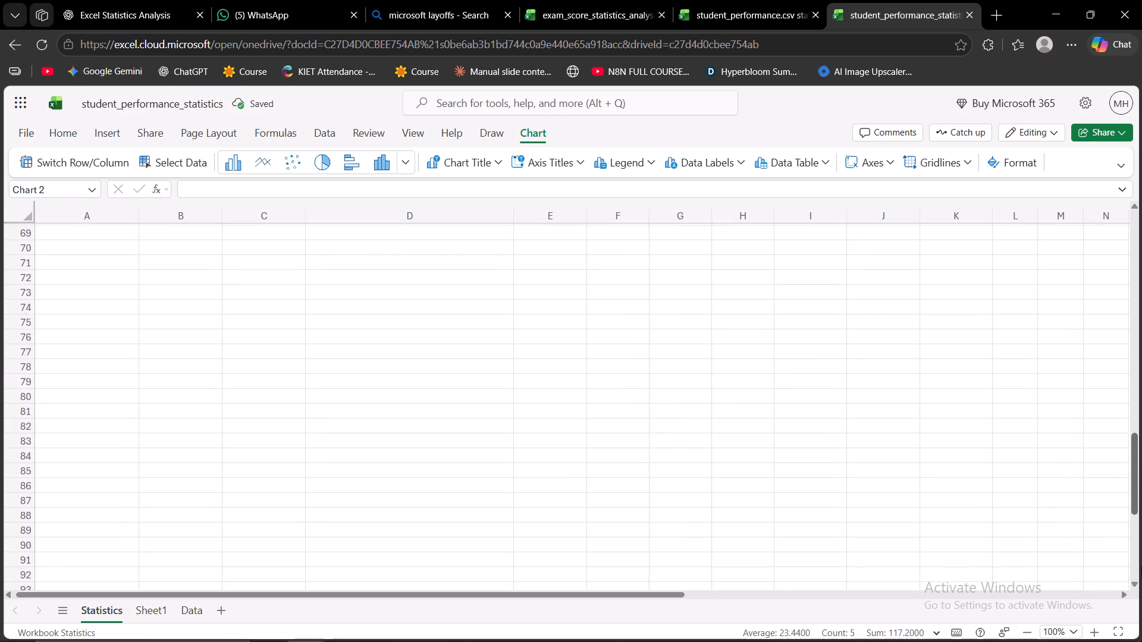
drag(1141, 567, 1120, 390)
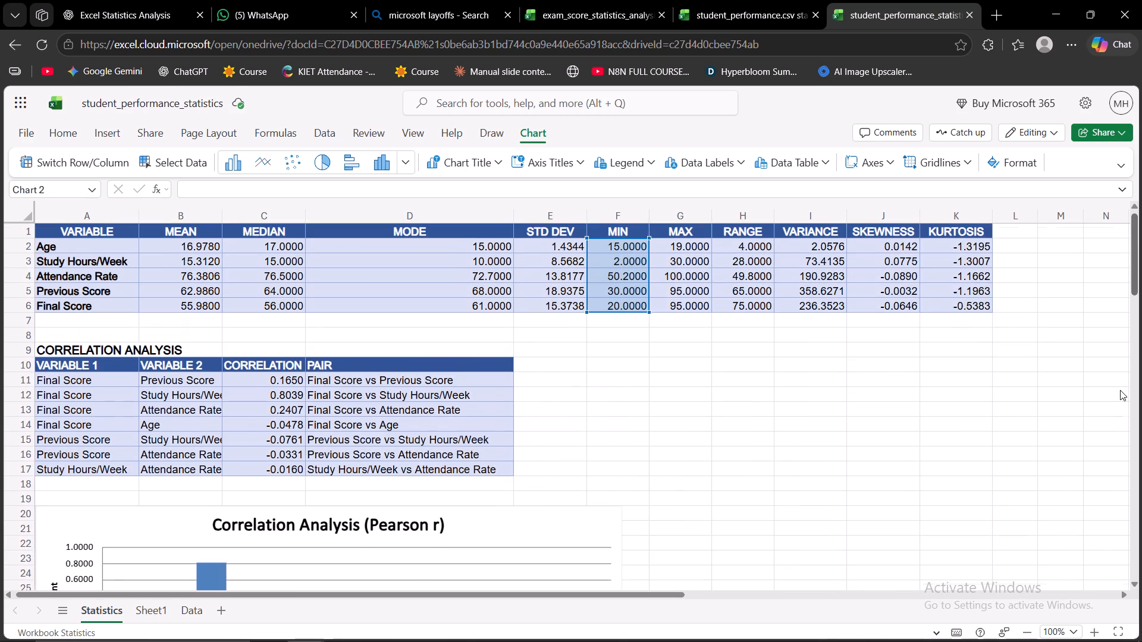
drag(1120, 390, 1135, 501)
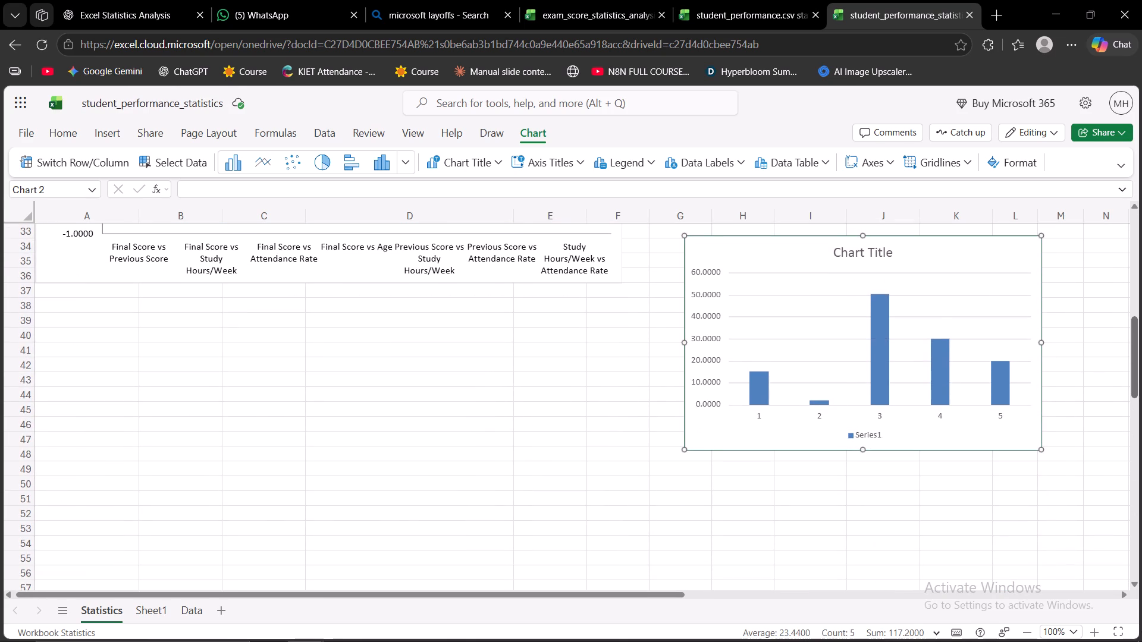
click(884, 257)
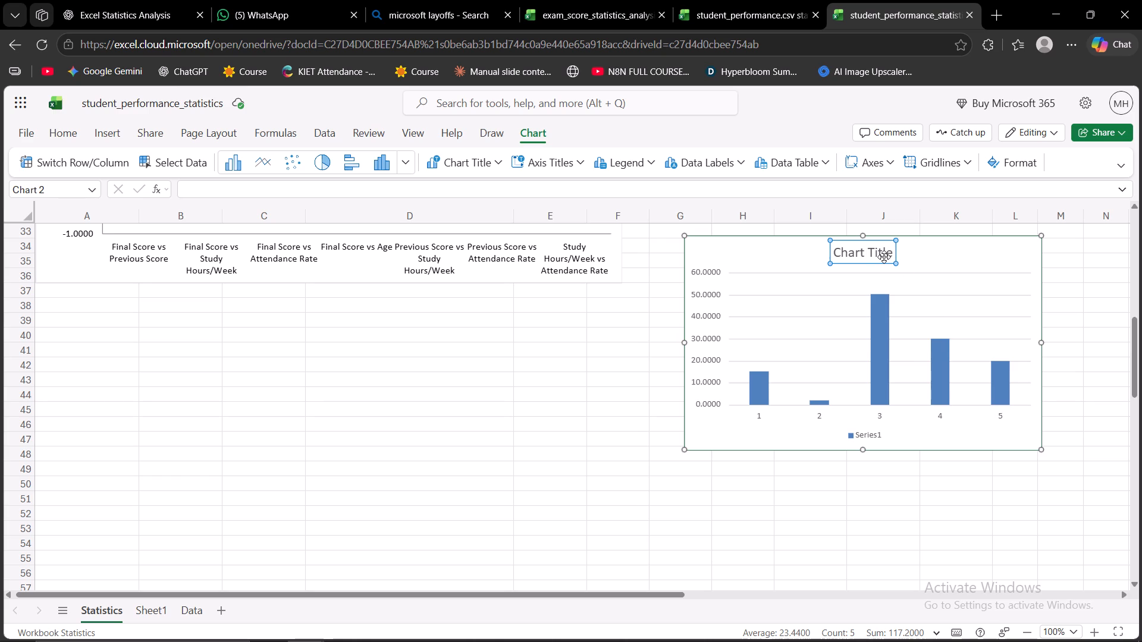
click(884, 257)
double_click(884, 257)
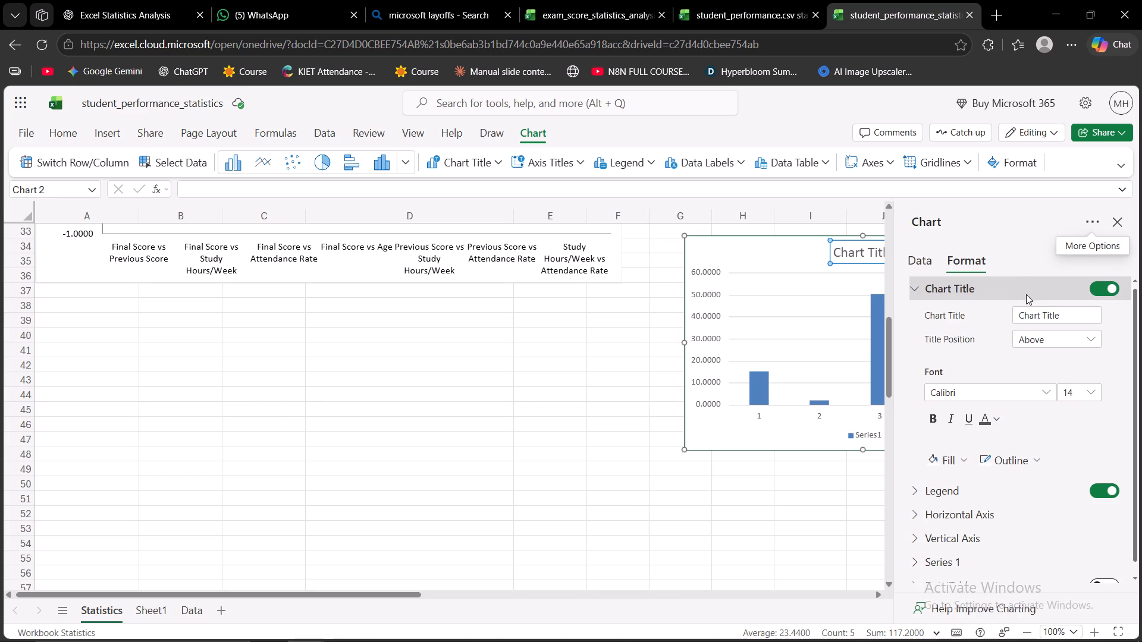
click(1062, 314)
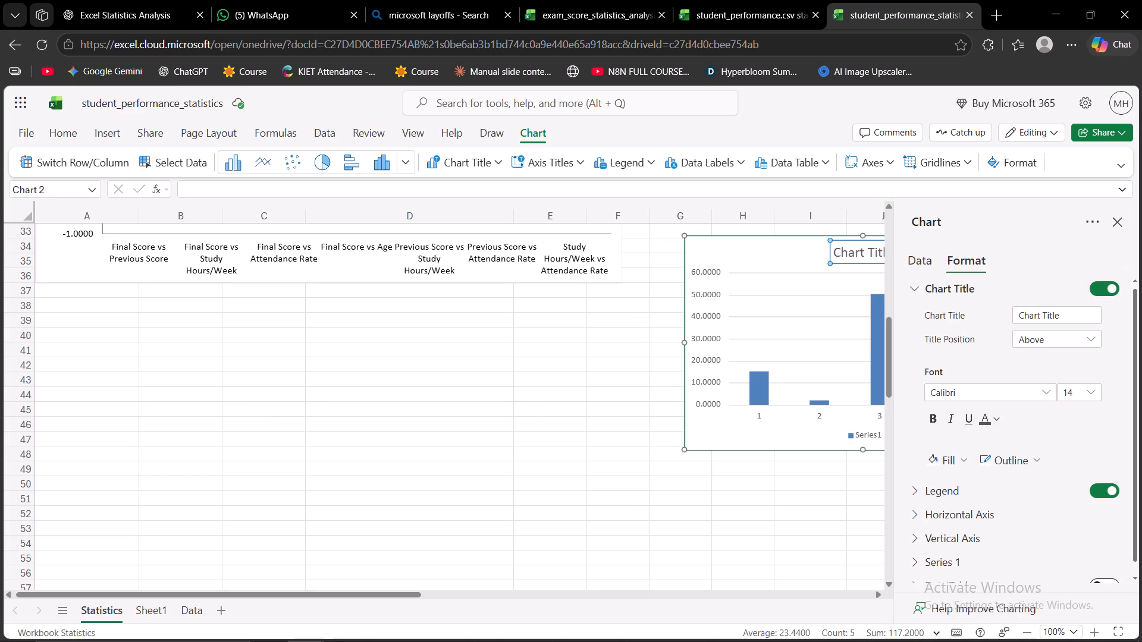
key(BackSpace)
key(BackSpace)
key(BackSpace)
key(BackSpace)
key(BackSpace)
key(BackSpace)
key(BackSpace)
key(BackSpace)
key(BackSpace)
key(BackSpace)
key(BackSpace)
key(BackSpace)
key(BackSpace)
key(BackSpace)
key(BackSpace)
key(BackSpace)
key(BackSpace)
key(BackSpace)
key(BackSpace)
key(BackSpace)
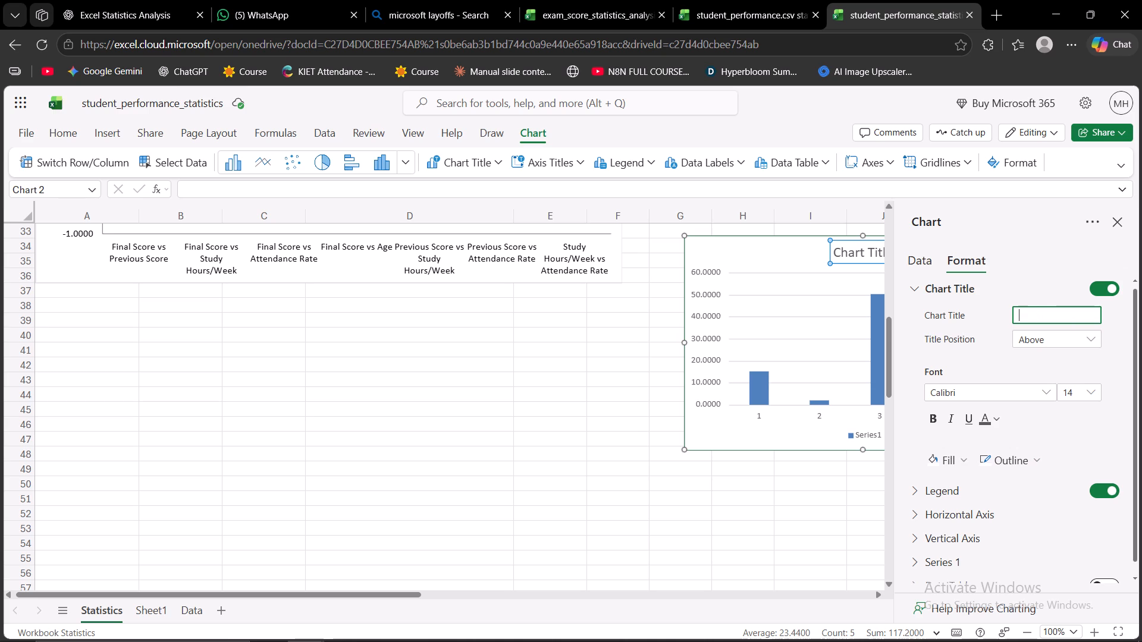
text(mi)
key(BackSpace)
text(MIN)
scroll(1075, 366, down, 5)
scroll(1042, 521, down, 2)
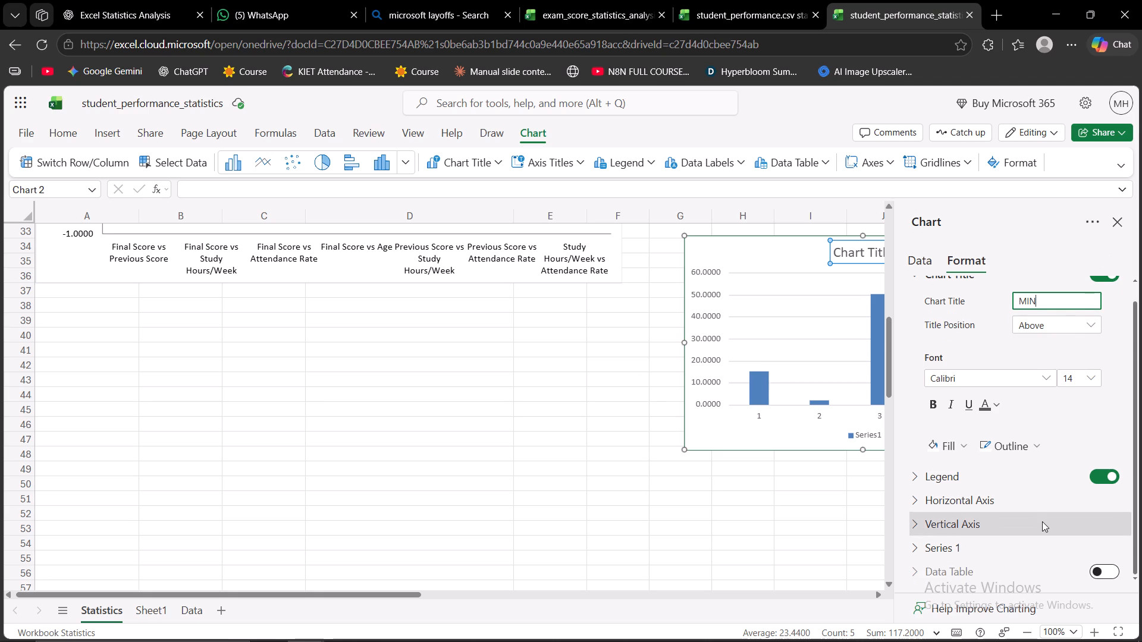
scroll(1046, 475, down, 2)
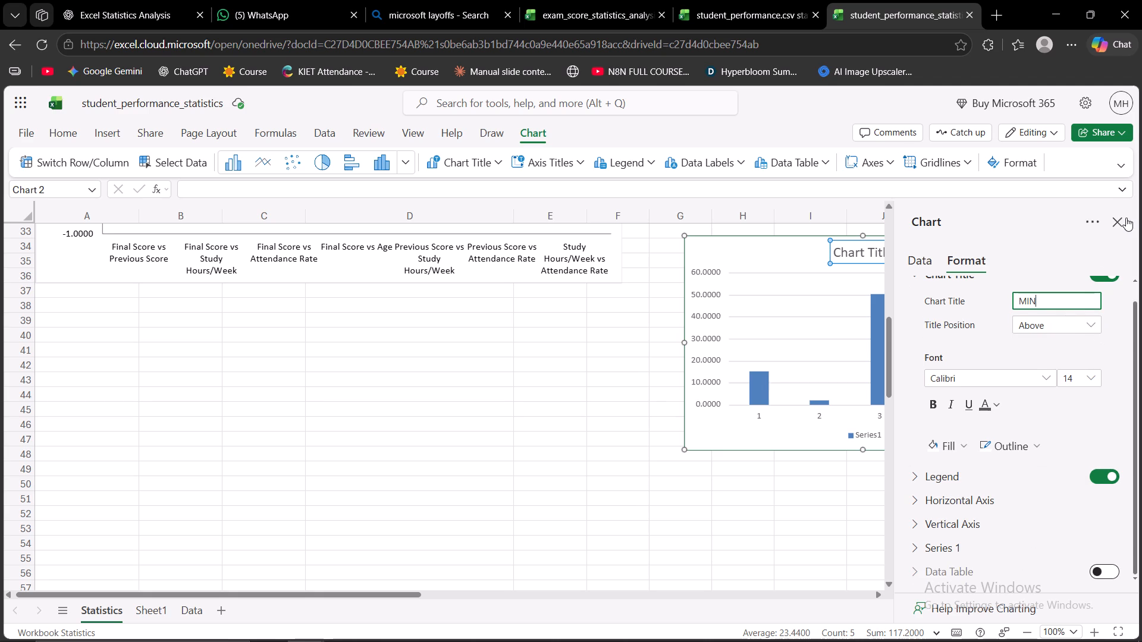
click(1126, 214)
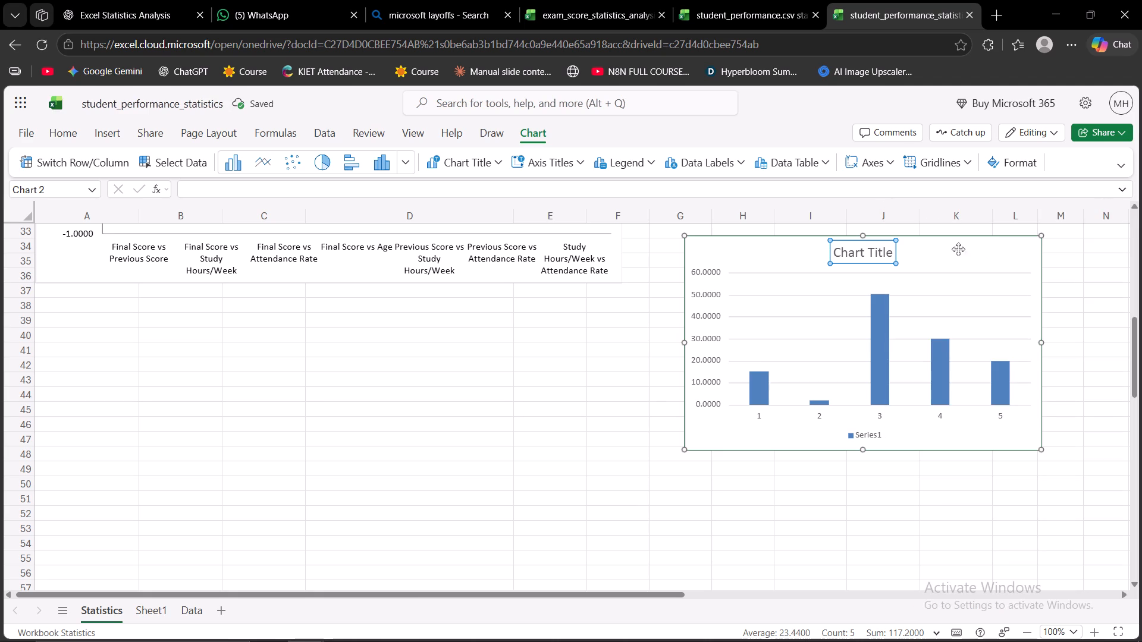
Set the title of the MIN values column chart to MIN in its title settings and leave the chart formatting.
click(870, 253)
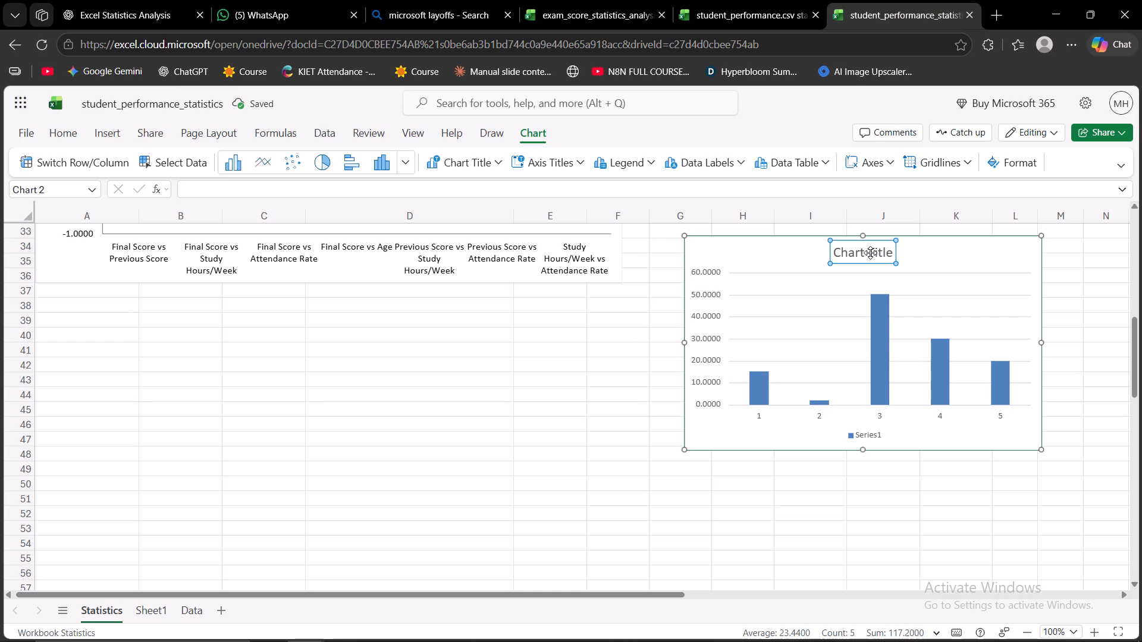
double_click(870, 253)
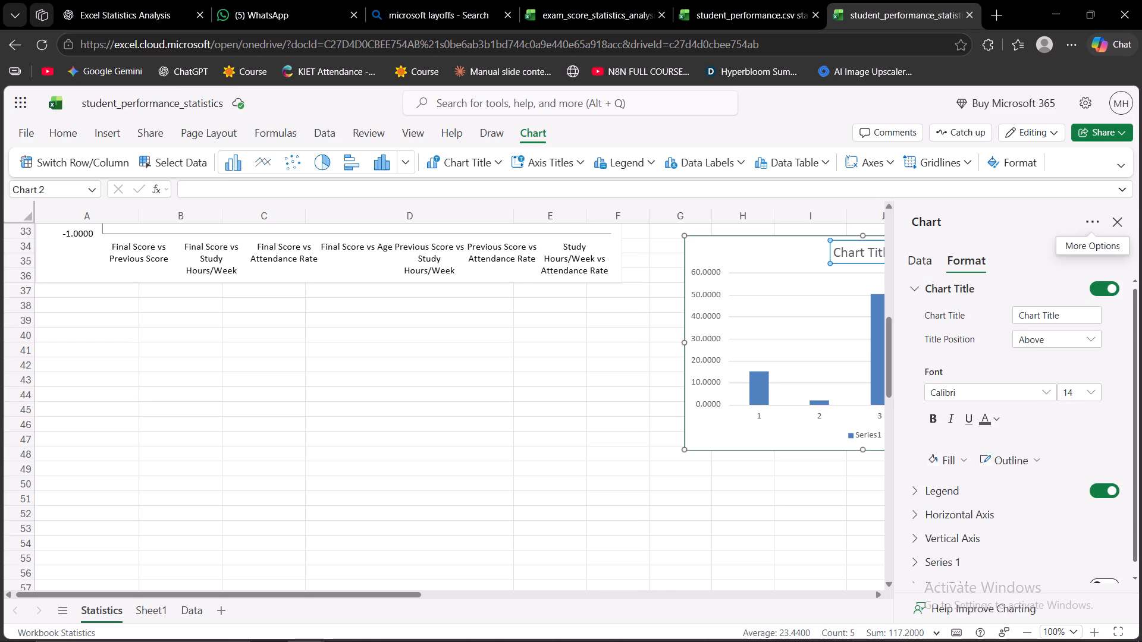
click(1077, 311)
key(BackSpace)
key(BackSpace)
key(BackSpace)
key(BackSpace)
key(BackSpace)
key(BackSpace)
key(BackSpace)
key(BackSpace)
key(BackSpace)
key(BackSpace)
key(BackSpace)
key(BackSpace)
key(BackSpace)
key(BackSpace)
key(BackSpace)
key(BackSpace)
key(BackSpace)
key(BackSpace)
key(BackSpace)
key(BackSpace)
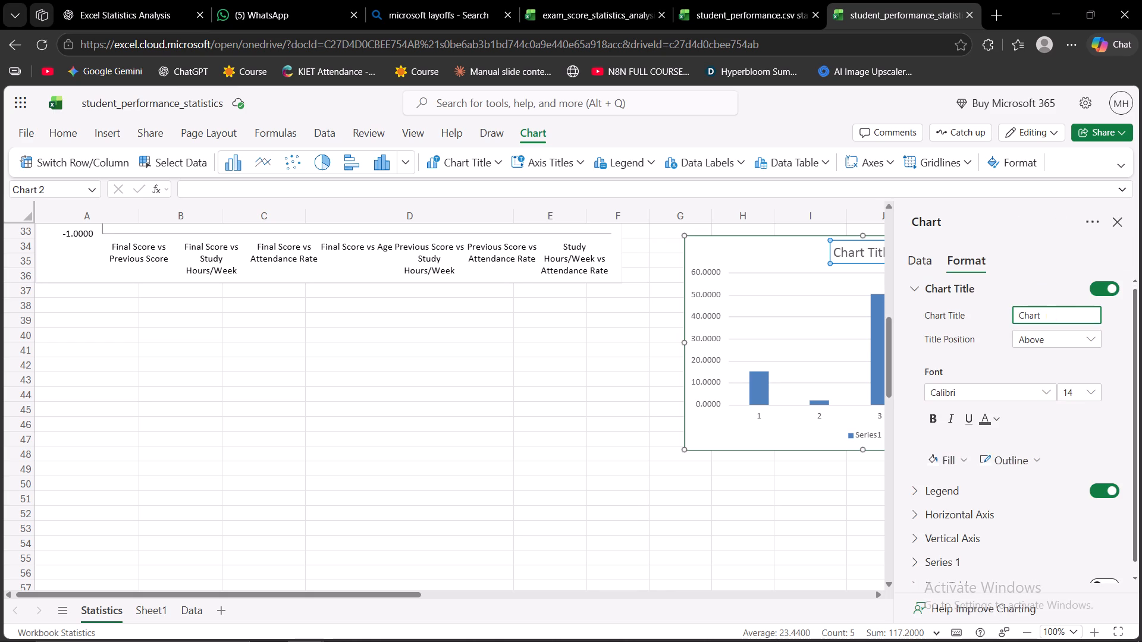
text(MIN)
key(Return)
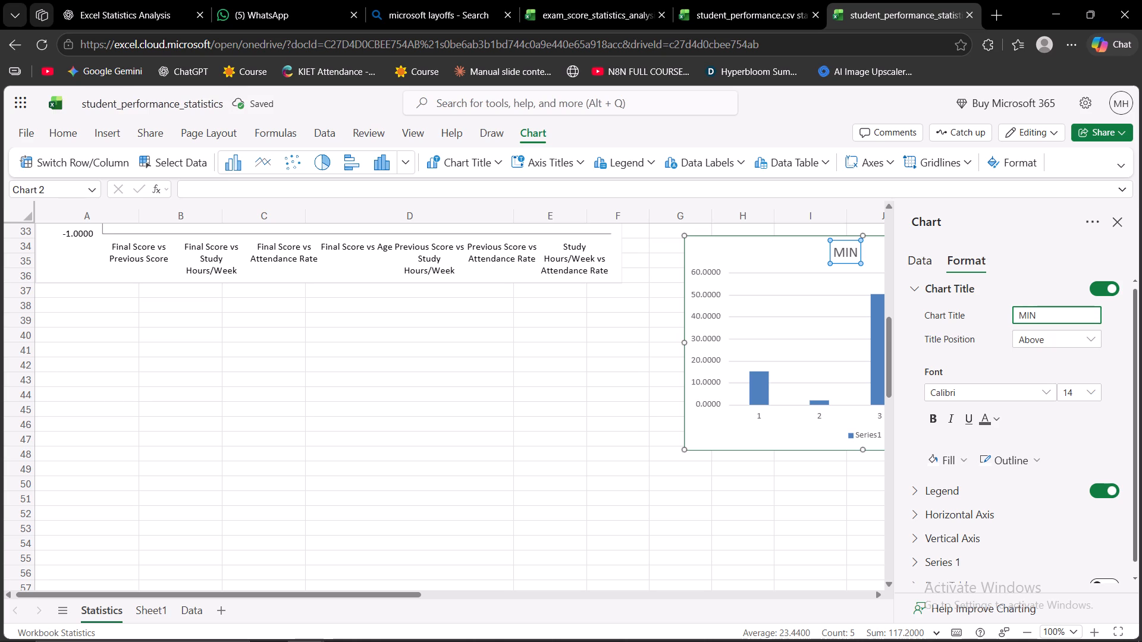
click(1117, 219)
click(1082, 353)
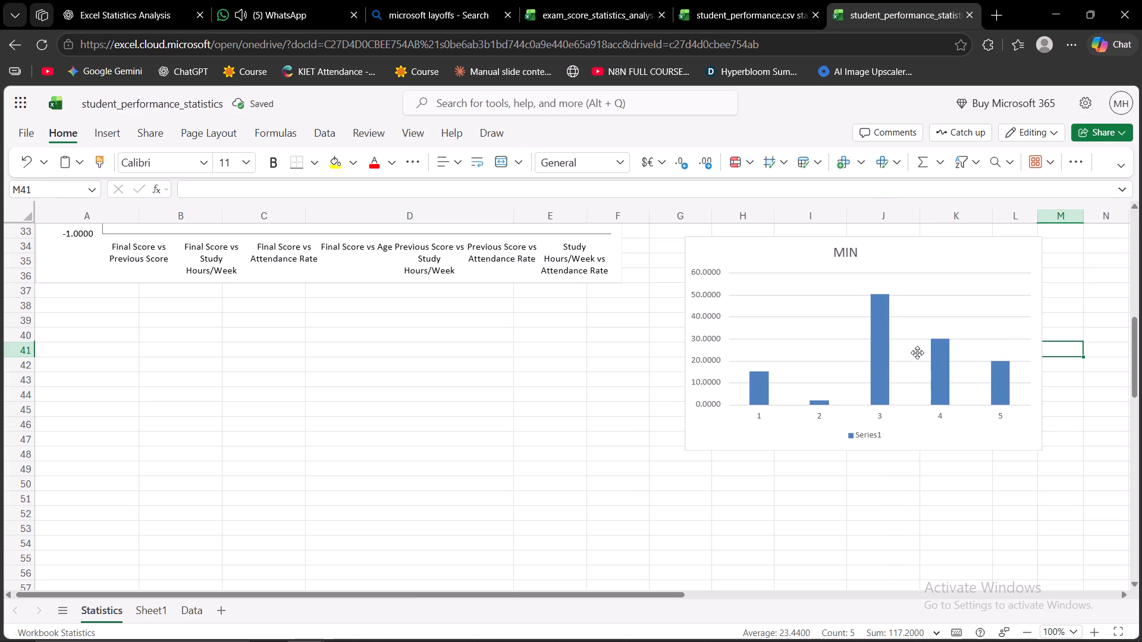
Move the MIN column chart from the Statistics sheet to Sheet1.
click(930, 251)
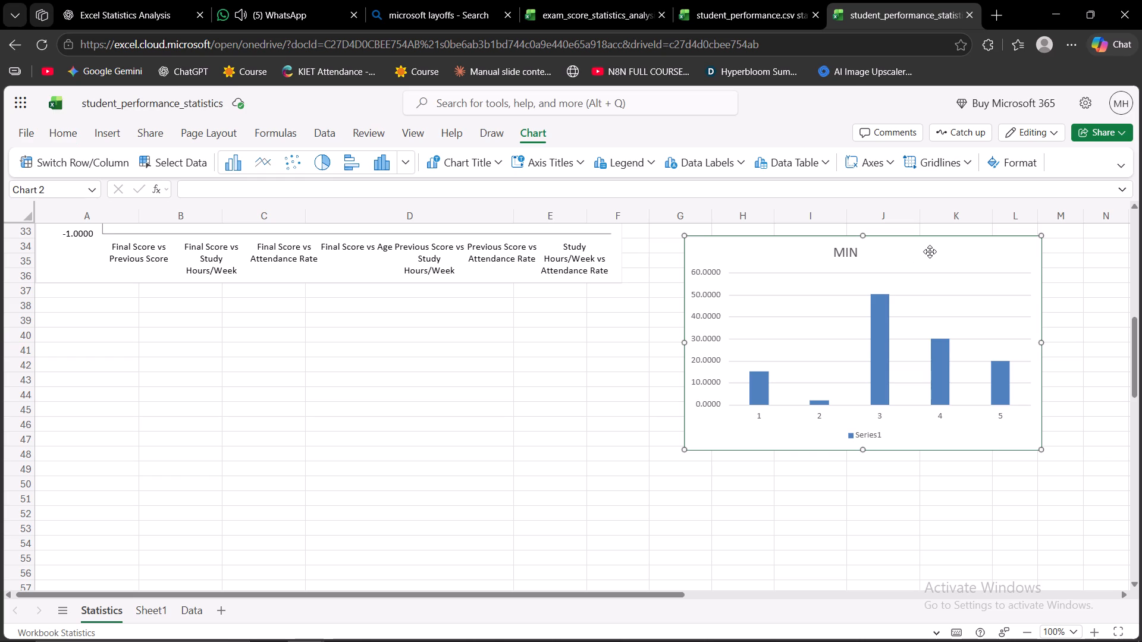
right_click(930, 251)
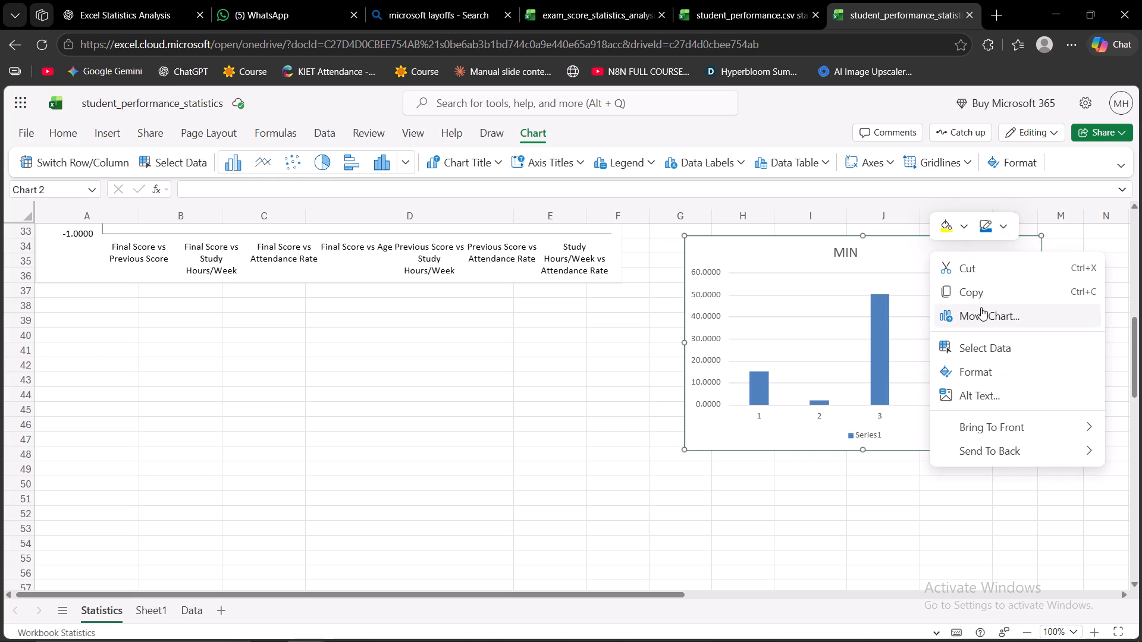
click(981, 307)
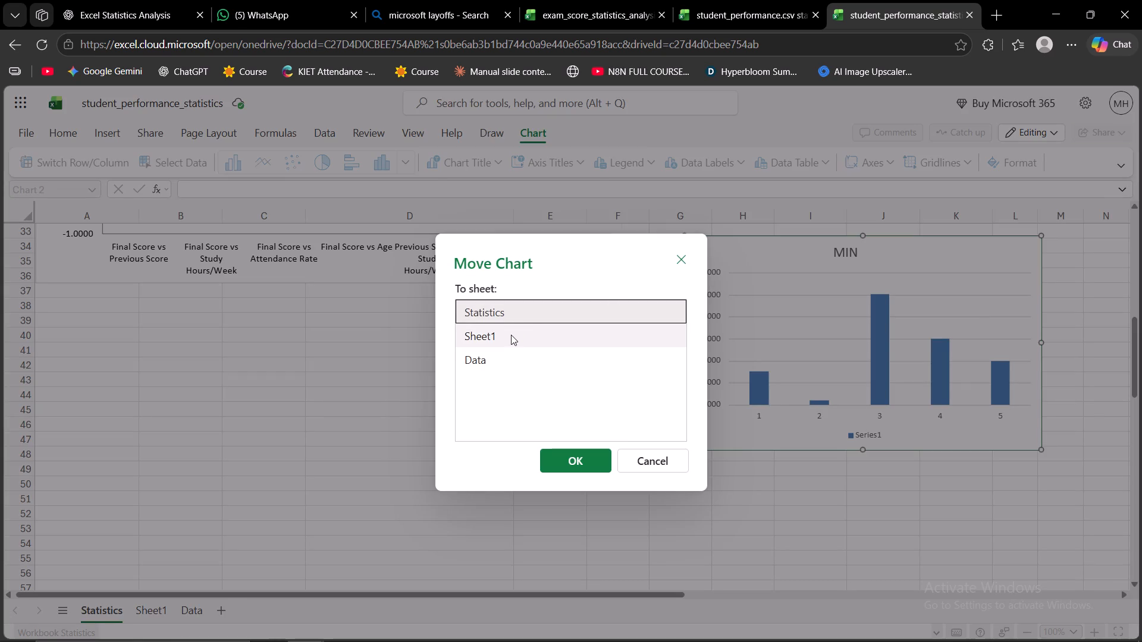
click(510, 338)
click(564, 461)
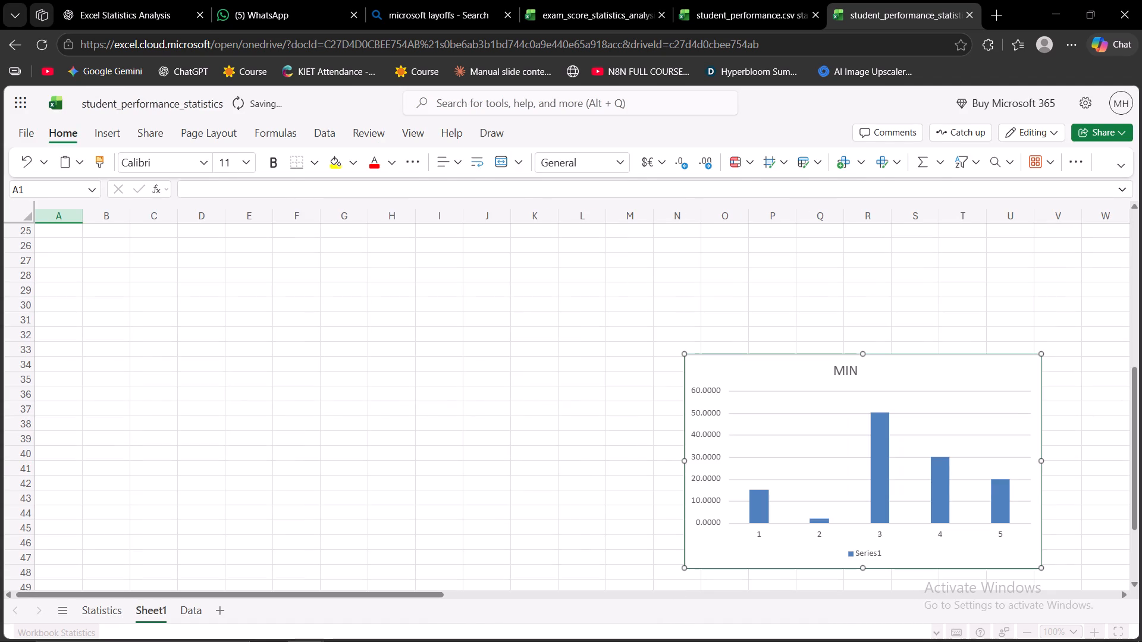
Reposition the MIN chart on Sheet1 against column A from row 25 and shrink it to about A25:G37.
drag(816, 438, 153, 328)
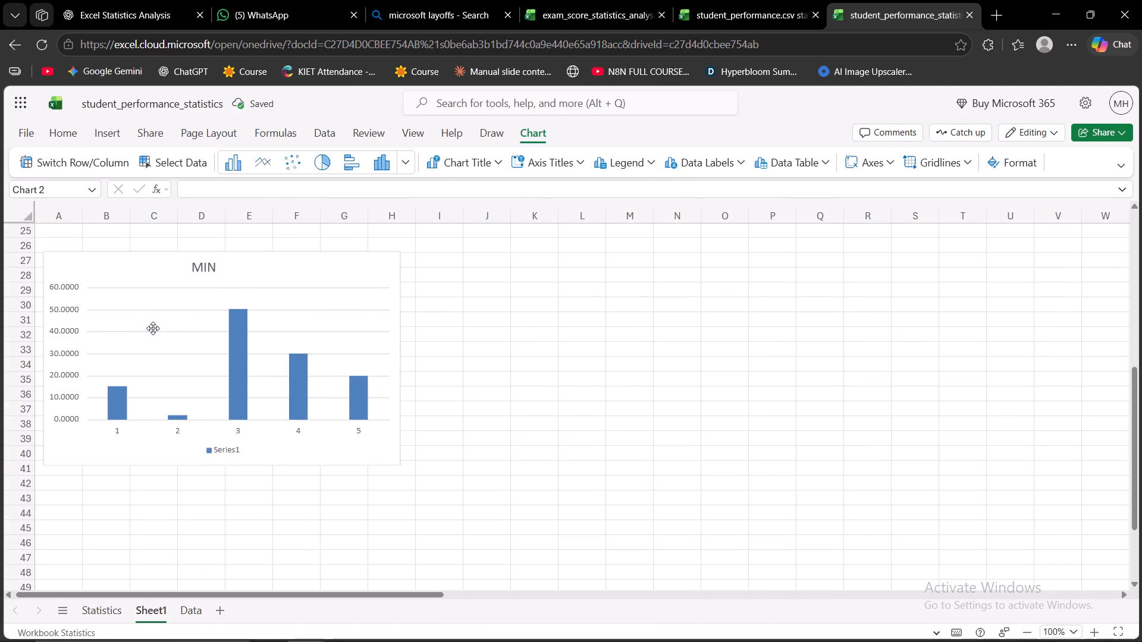
drag(153, 328, 168, 316)
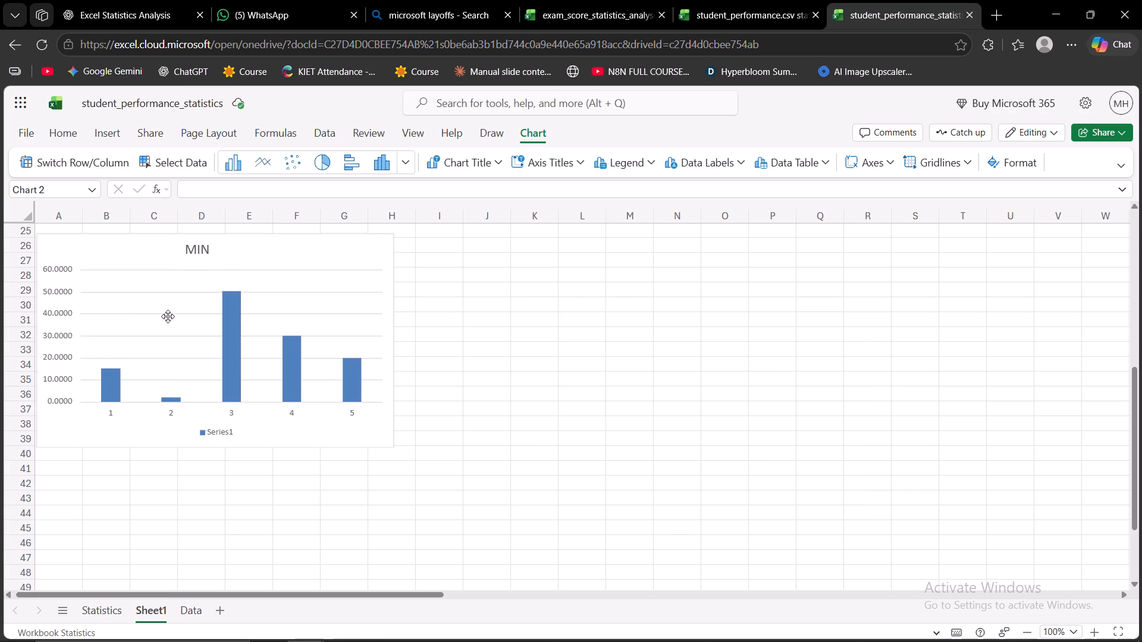
drag(168, 316, 168, 307)
drag(396, 441, 341, 411)
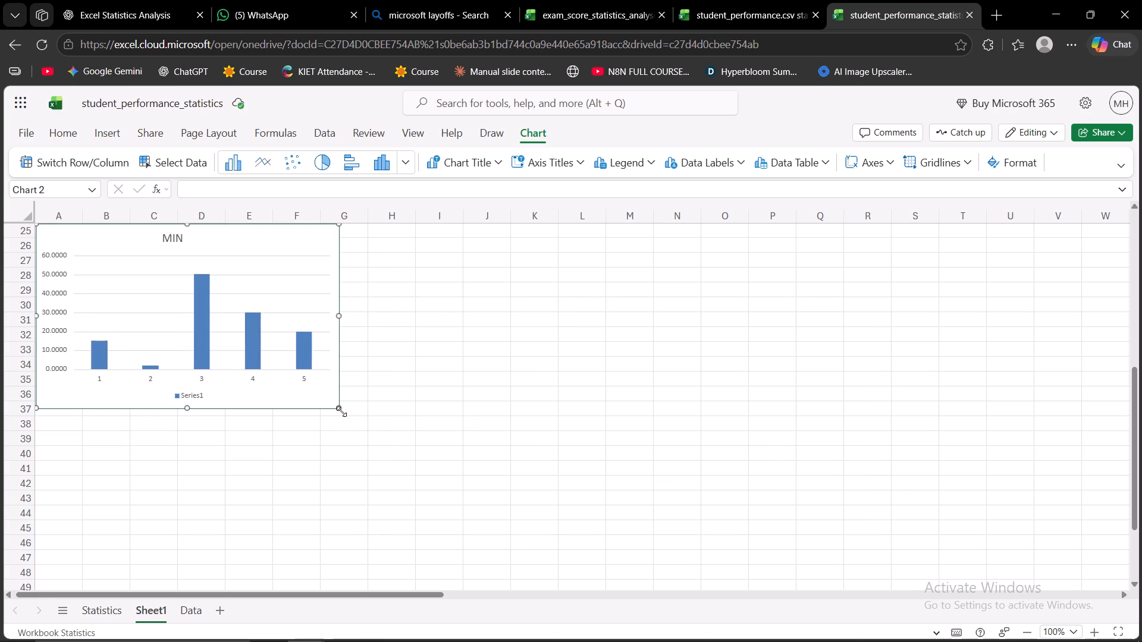
click(450, 377)
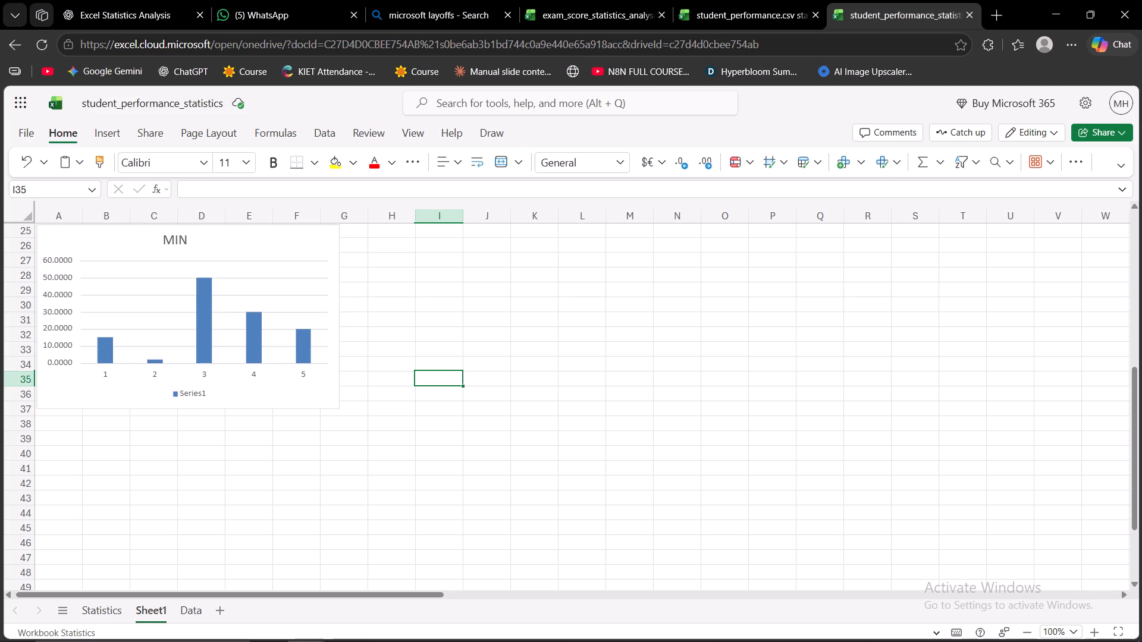
Insert a clustered column chart of the MAX values in G2:G6 on the Statistics sheet.
click(87, 613)
scroll(516, 454, up, 2)
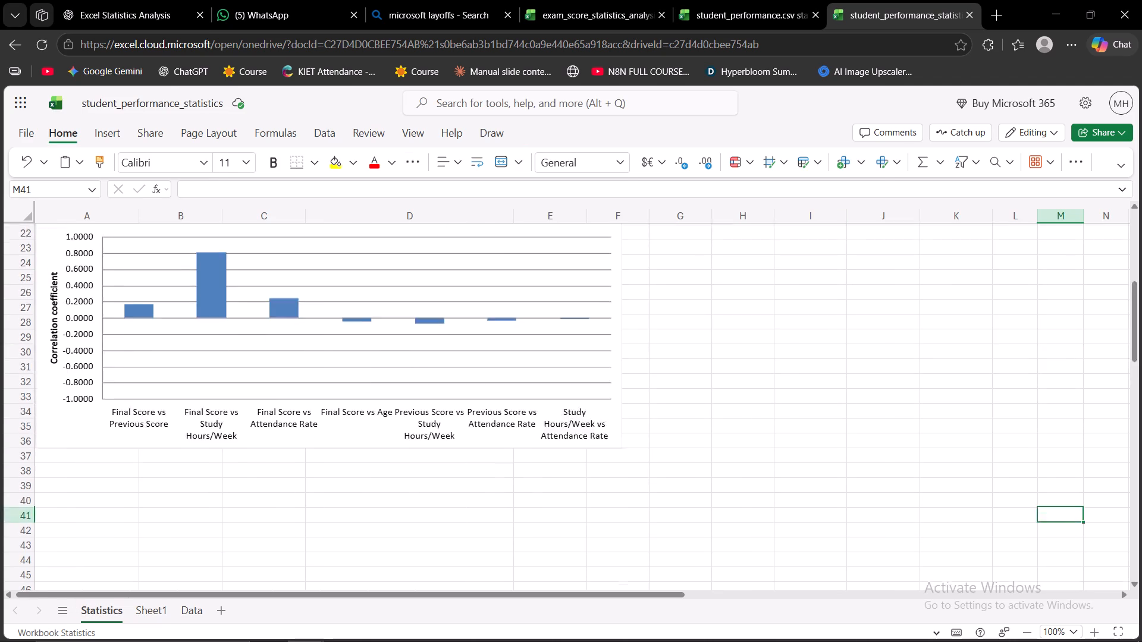
scroll(516, 454, up, 8)
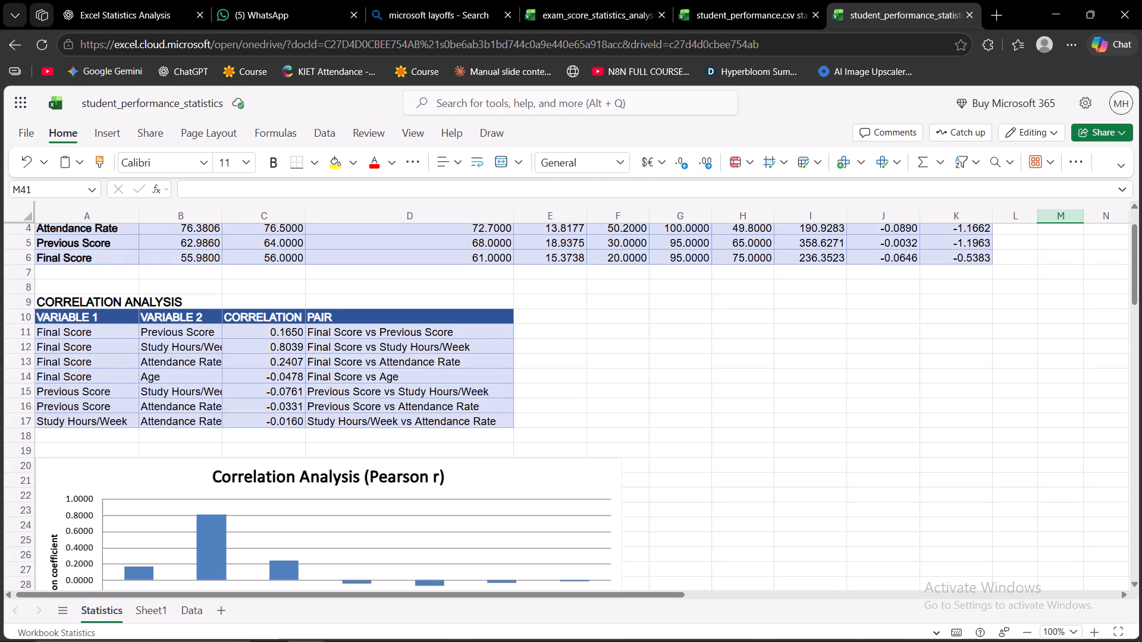
double_click(696, 246)
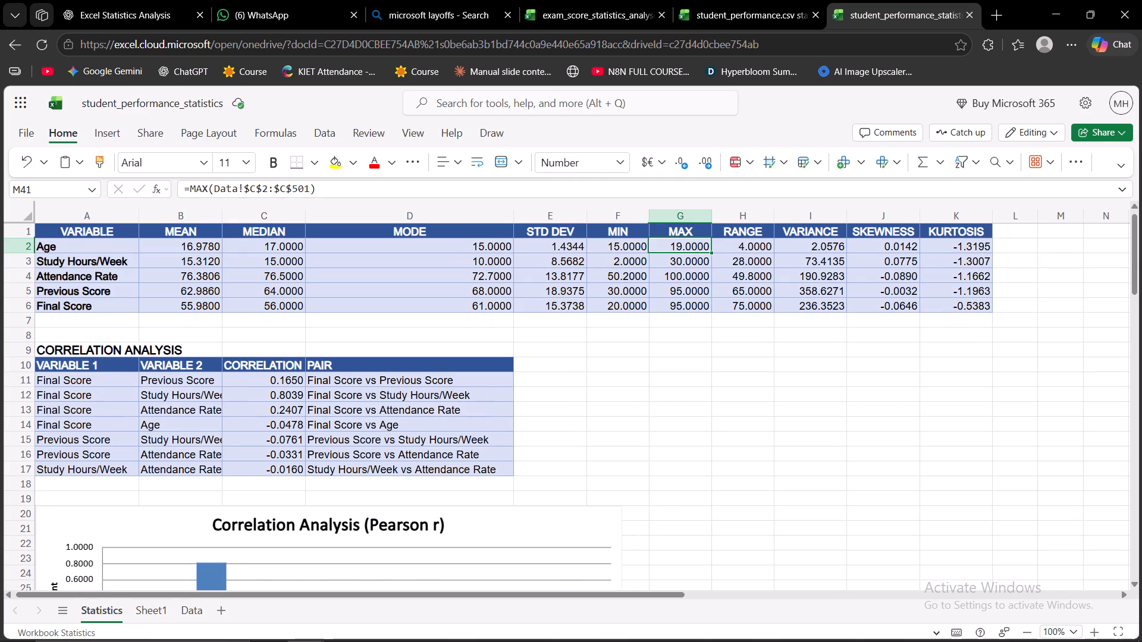
click(723, 363)
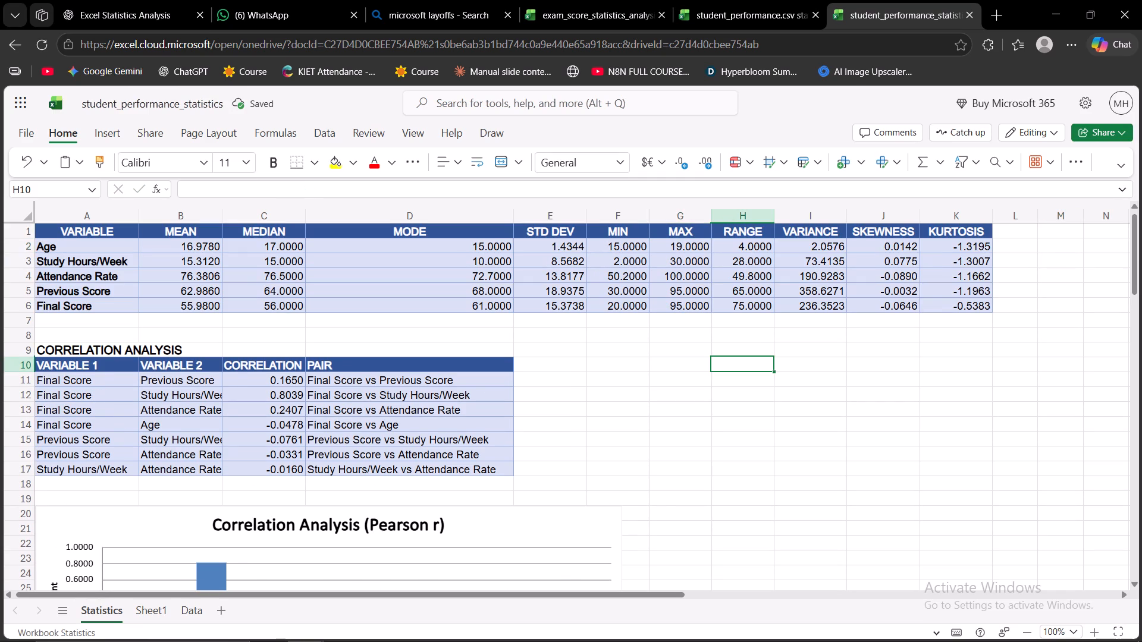
click(690, 248)
drag(690, 248, 690, 300)
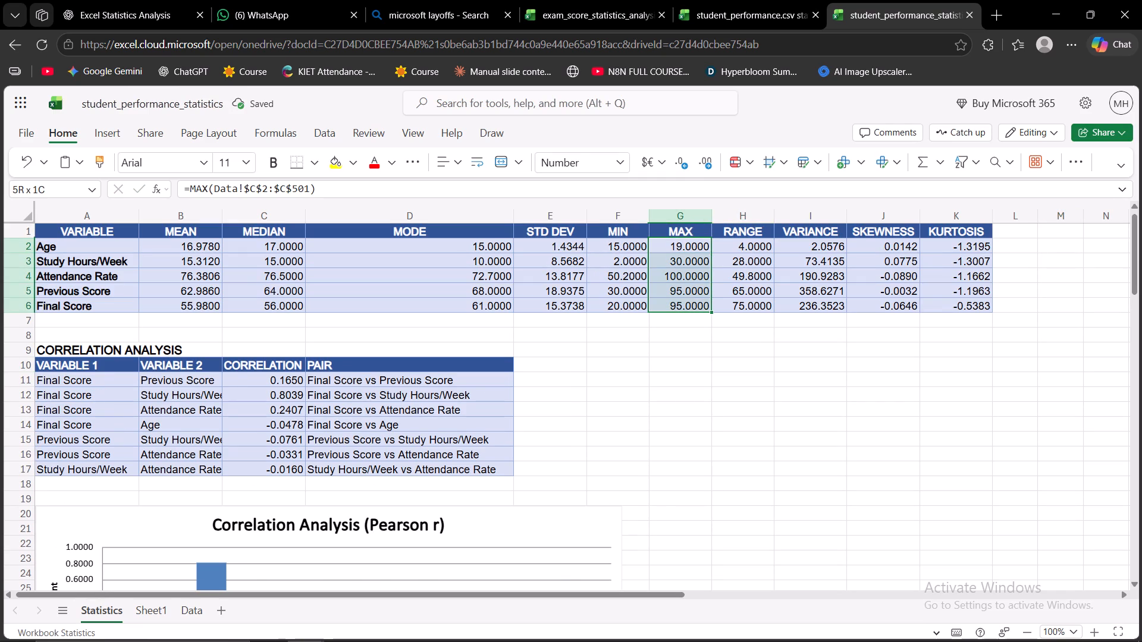
drag(690, 300, 690, 301)
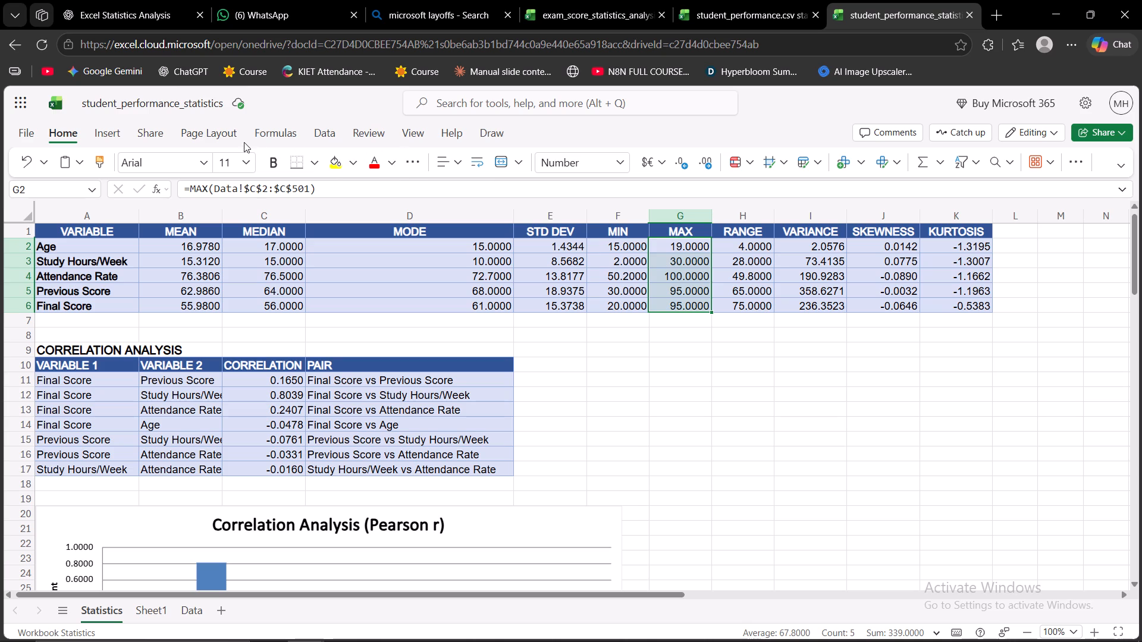
click(92, 124)
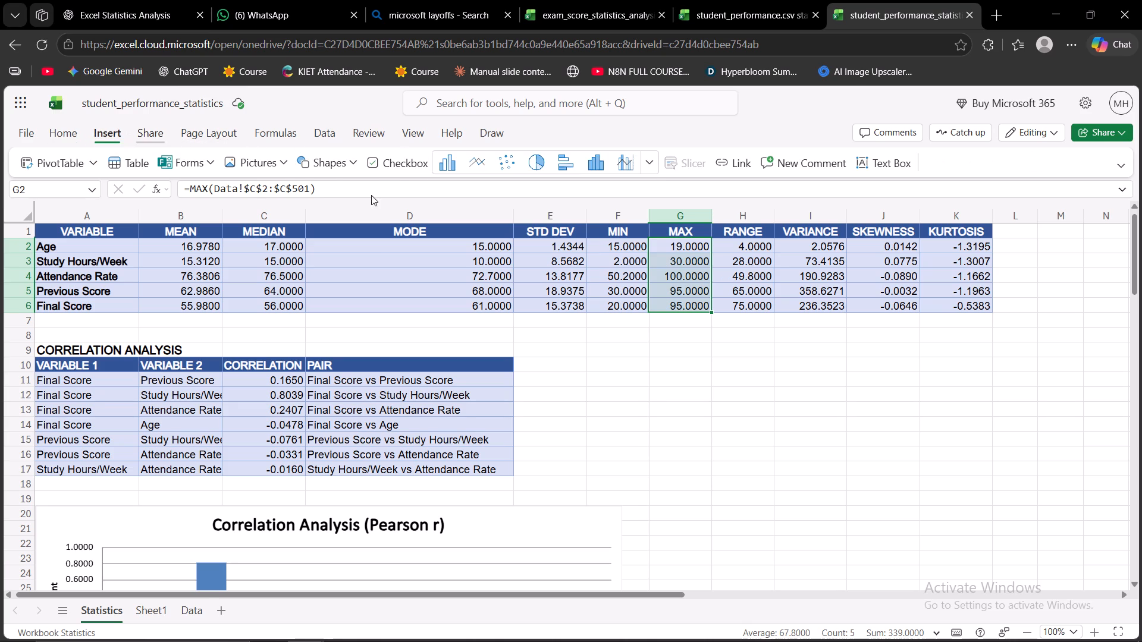
click(439, 168)
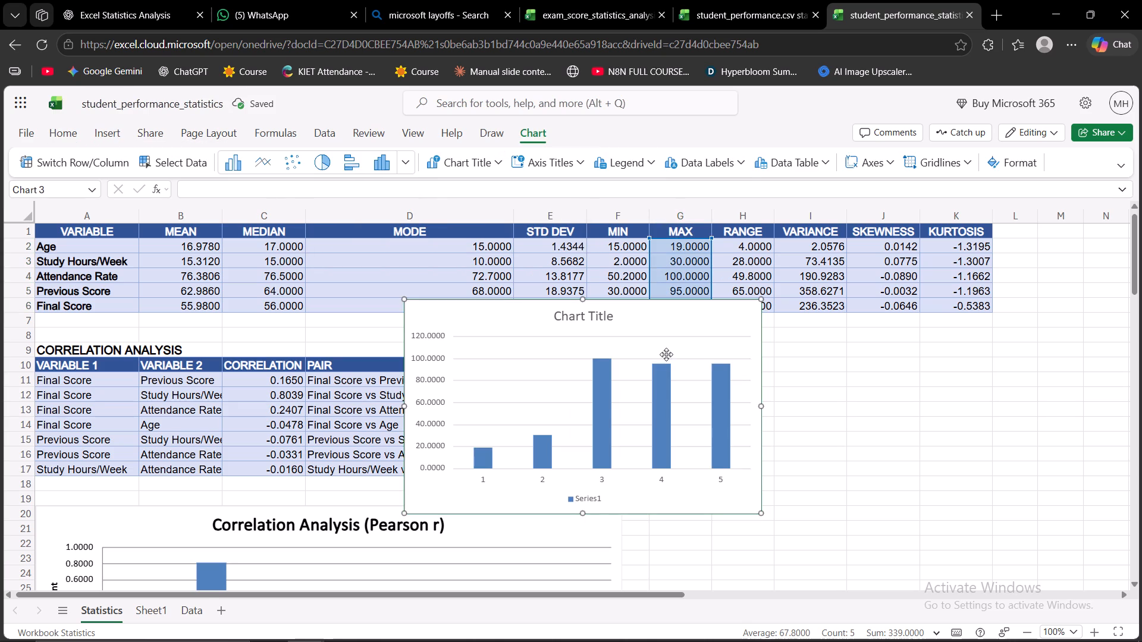
Set the title of the MAX values column chart to MAX and close the chart formatting.
double_click(607, 321)
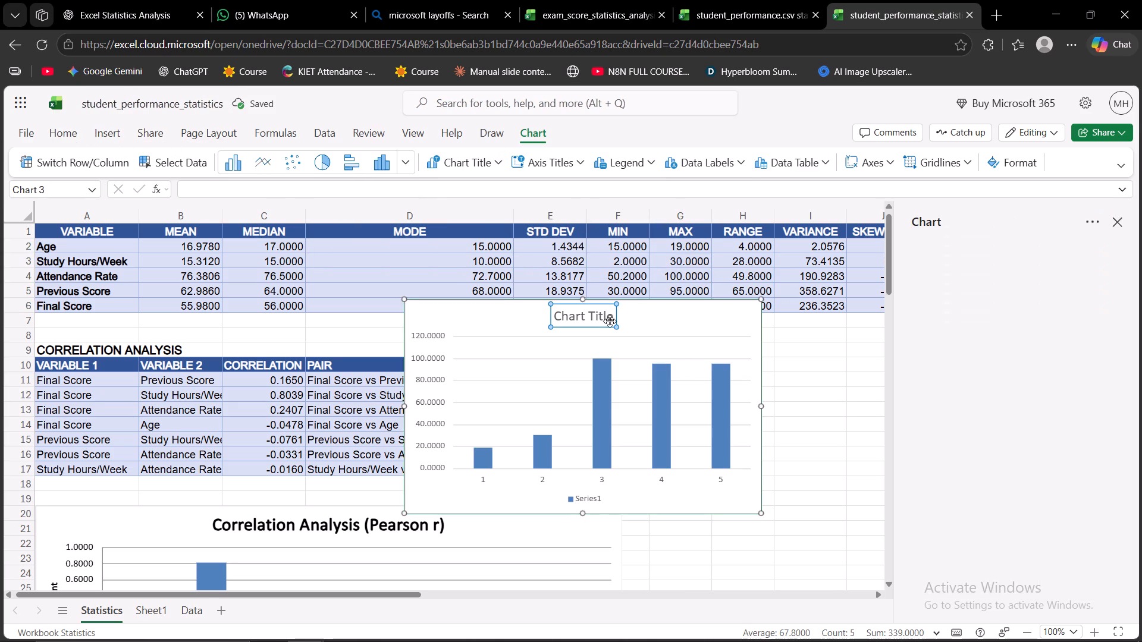
click(1082, 314)
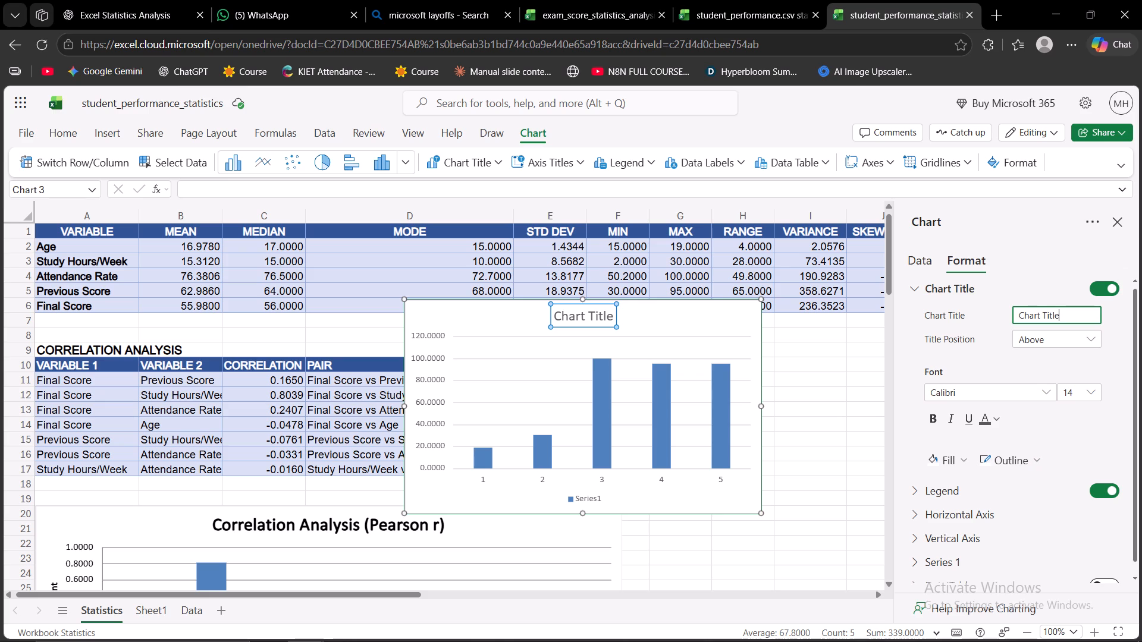
key(BackSpace)
key(BackSpace)
key(BackSpace)
key(BackSpace)
key(BackSpace)
key(BackSpace)
key(BackSpace)
key(BackSpace)
key(BackSpace)
key(BackSpace)
key(BackSpace)
key(BackSpace)
key(BackSpace)
key(BackSpace)
key(BackSpace)
key(BackSpace)
key(BackSpace)
key(BackSpace)
key(BackSpace)
key(BackSpace)
text(MAX)
key(Return)
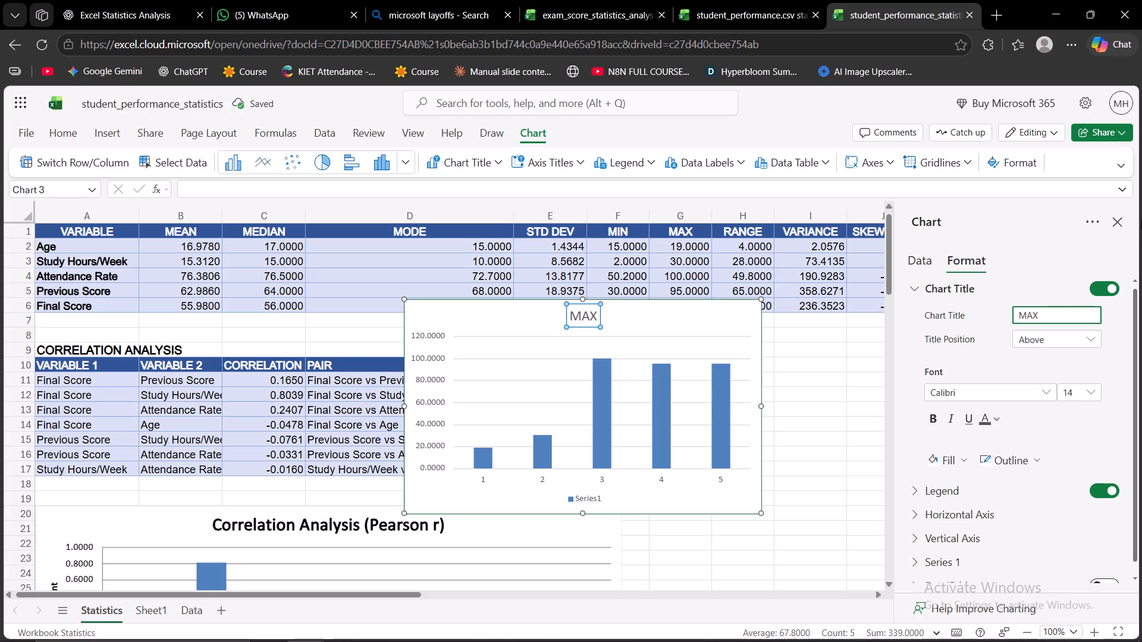
click(1111, 227)
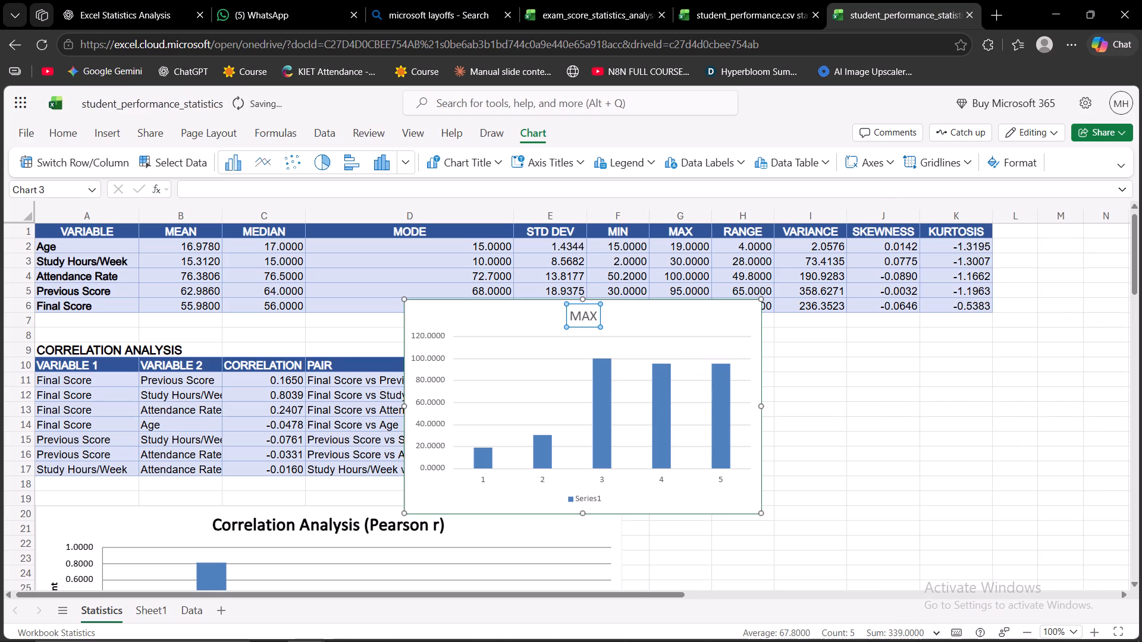
Move the MAX column chart from the Statistics sheet to Sheet1.
right_click(737, 321)
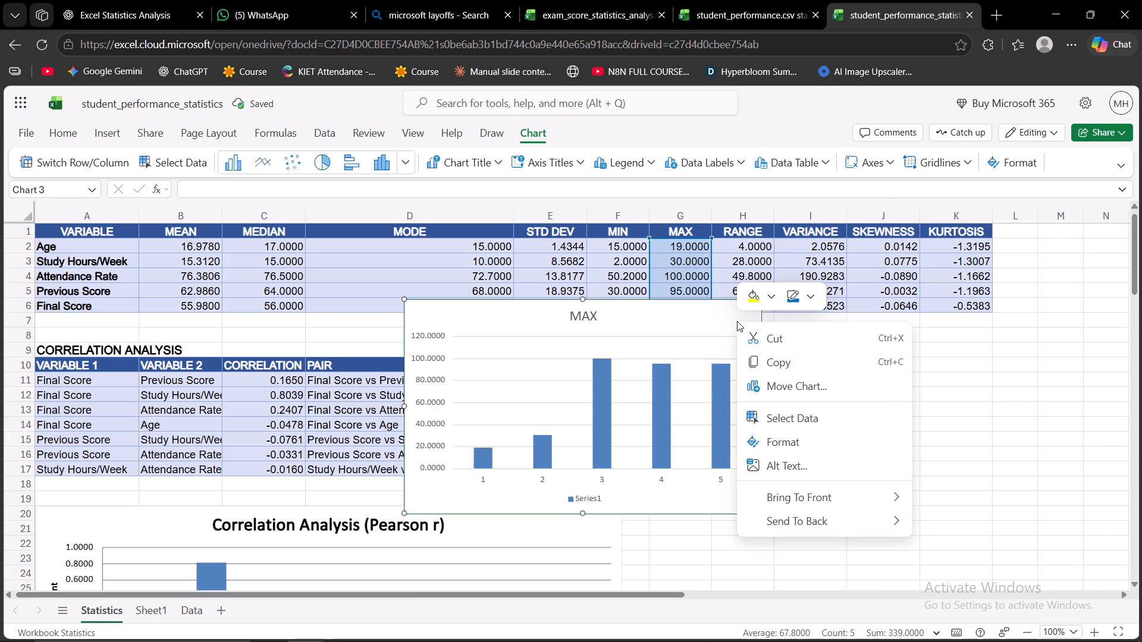
click(779, 384)
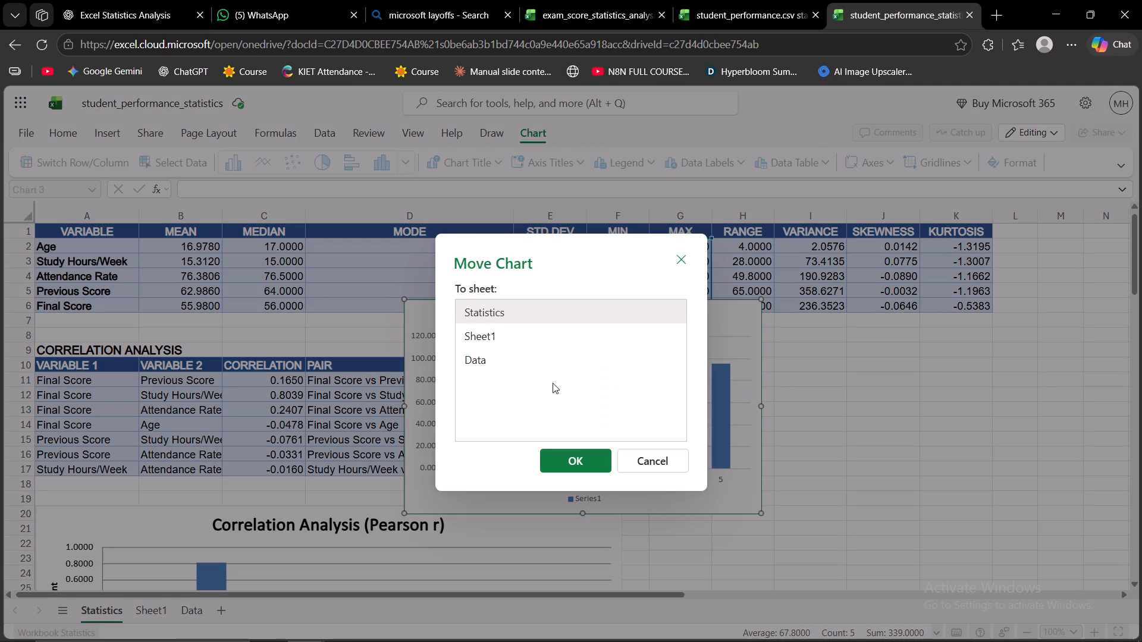
click(501, 342)
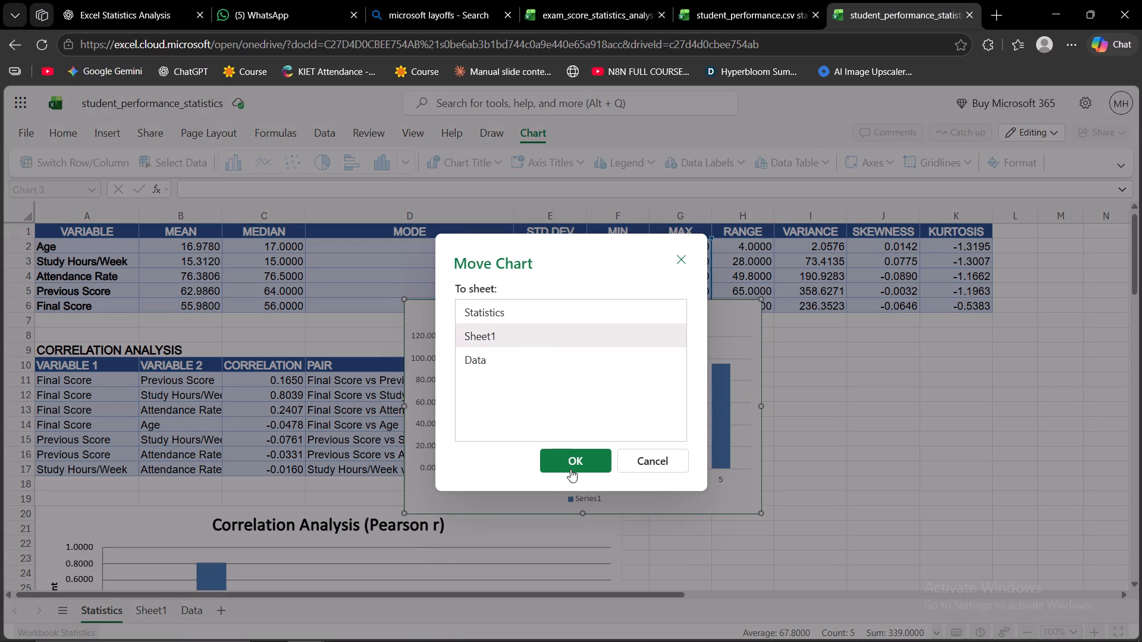
click(570, 469)
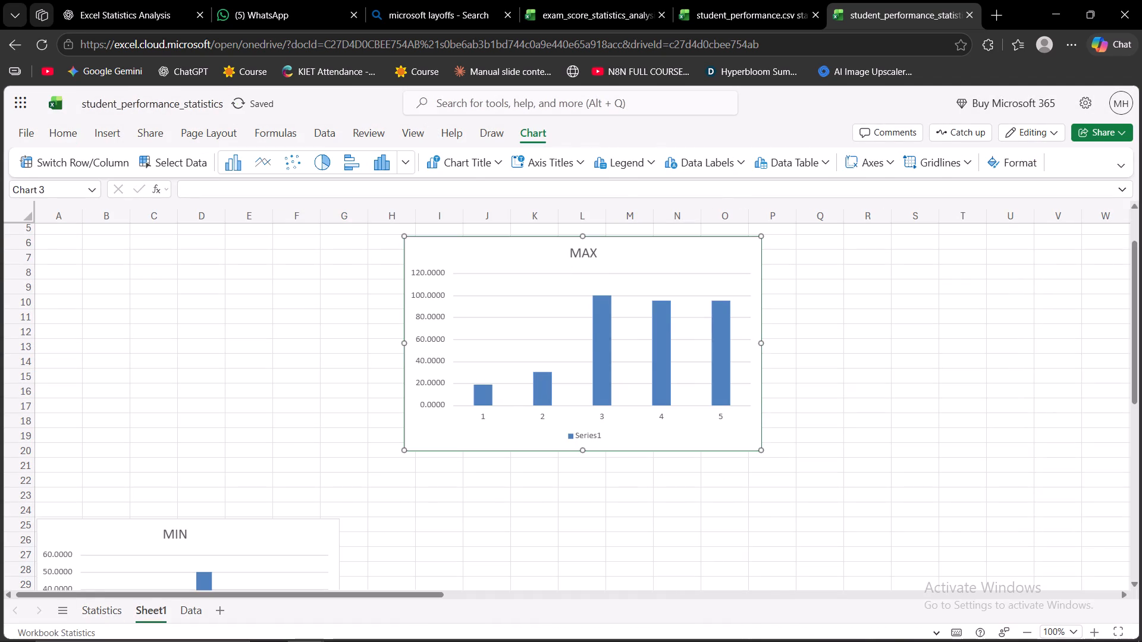
Reposition the MIN chart on Sheet1 up to the sheet's first row against column A, covering about A1:G13.
scroll(293, 435, up, 1)
scroll(293, 435, down, 3)
click(293, 435)
scroll(293, 435, up, 4)
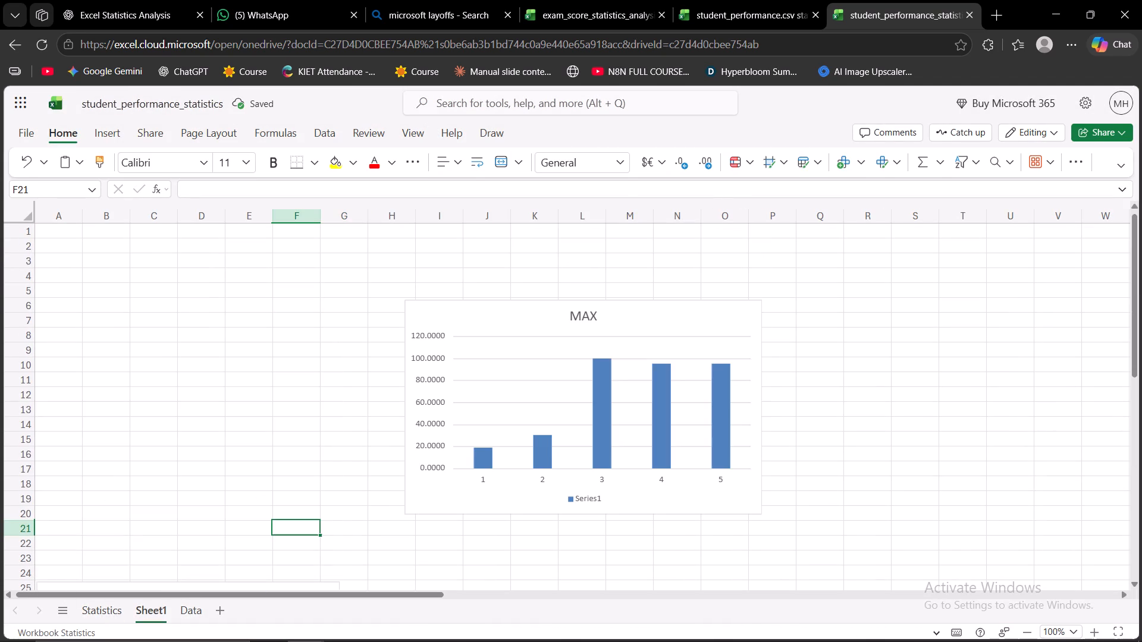
scroll(303, 483, down, 2)
drag(256, 489, 256, 487)
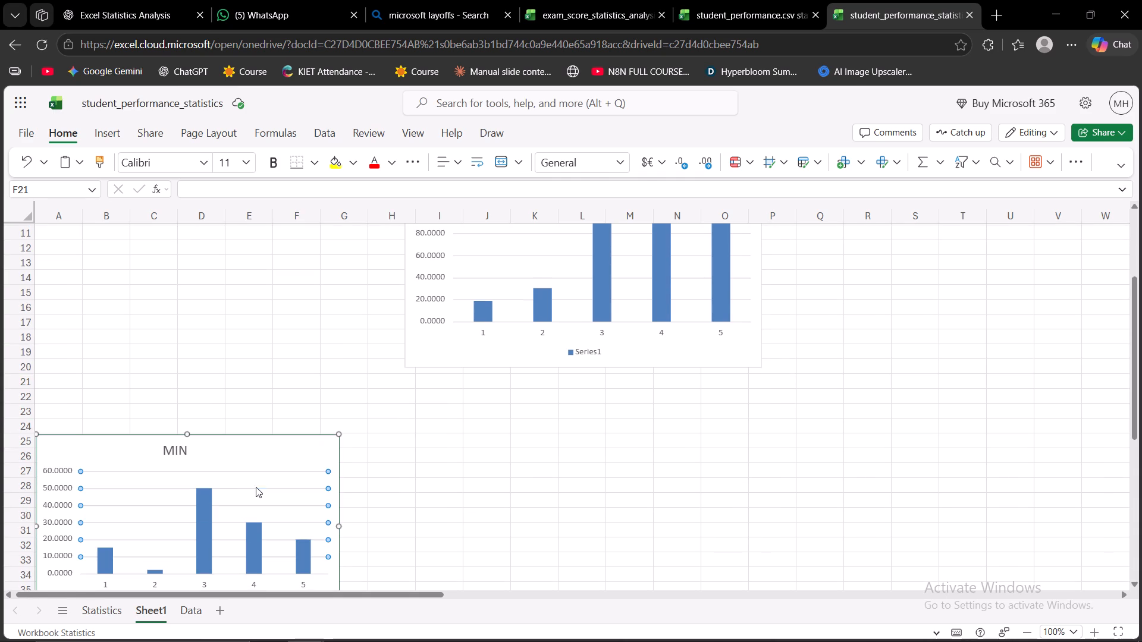
drag(256, 487, 268, 407)
drag(273, 498, 269, 294)
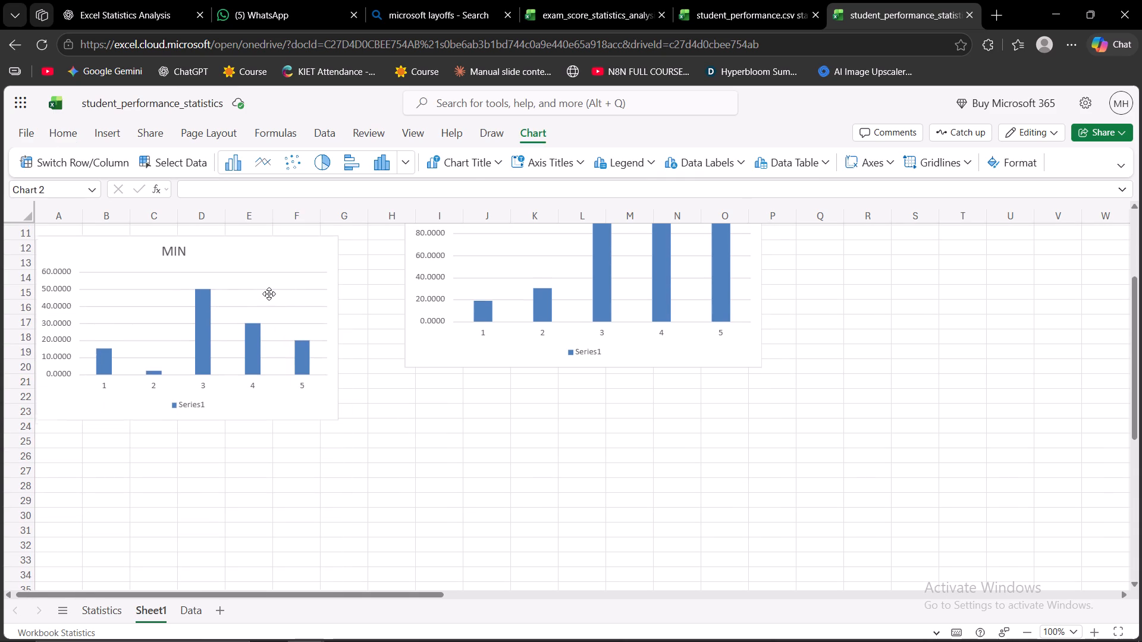
drag(269, 294, 265, 290)
scroll(353, 352, up, 2)
drag(291, 402, 291, 260)
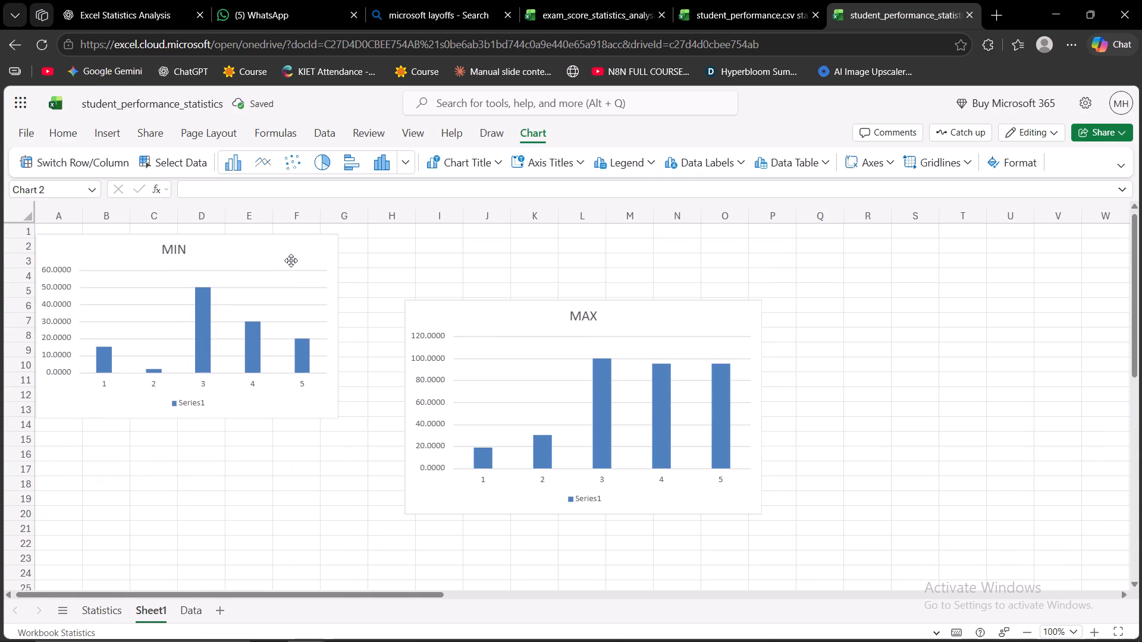
drag(291, 260, 291, 250)
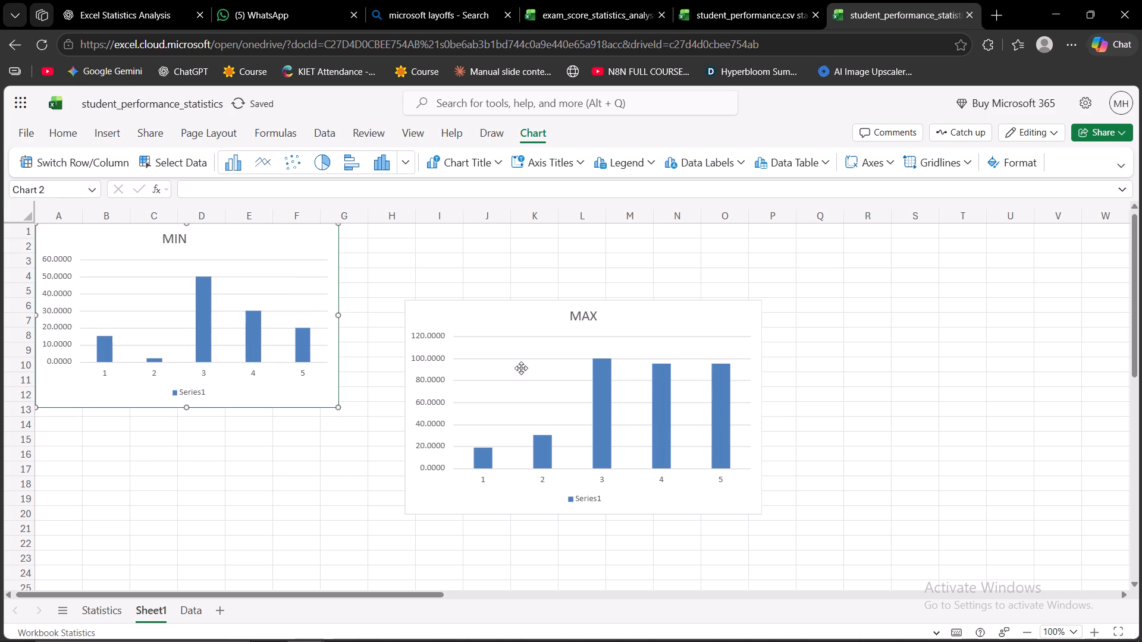
Shrink the MAX chart on Sheet1 to about the MIN chart's size and place it directly beside it, covering about G1:M13.
click(740, 497)
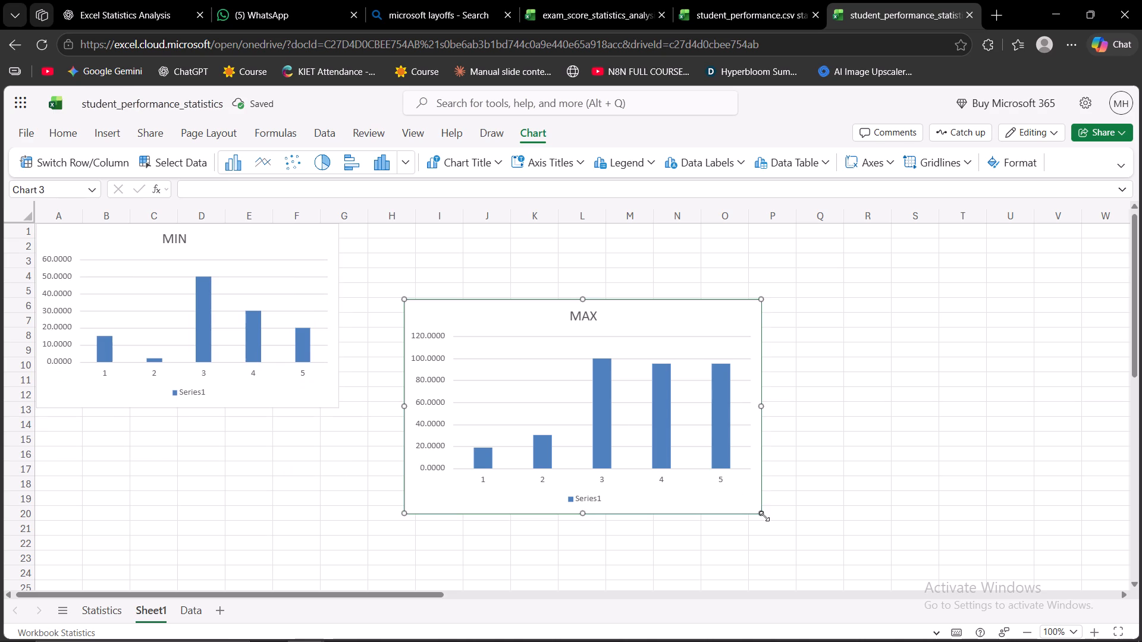
drag(764, 516, 705, 475)
drag(655, 449, 631, 392)
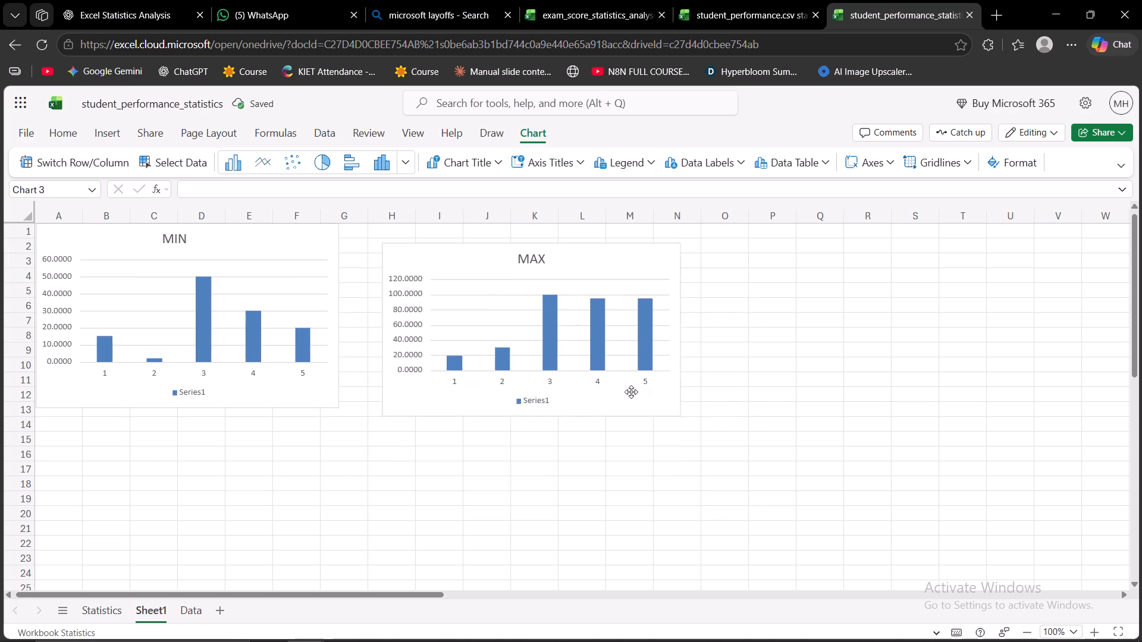
drag(631, 392, 592, 377)
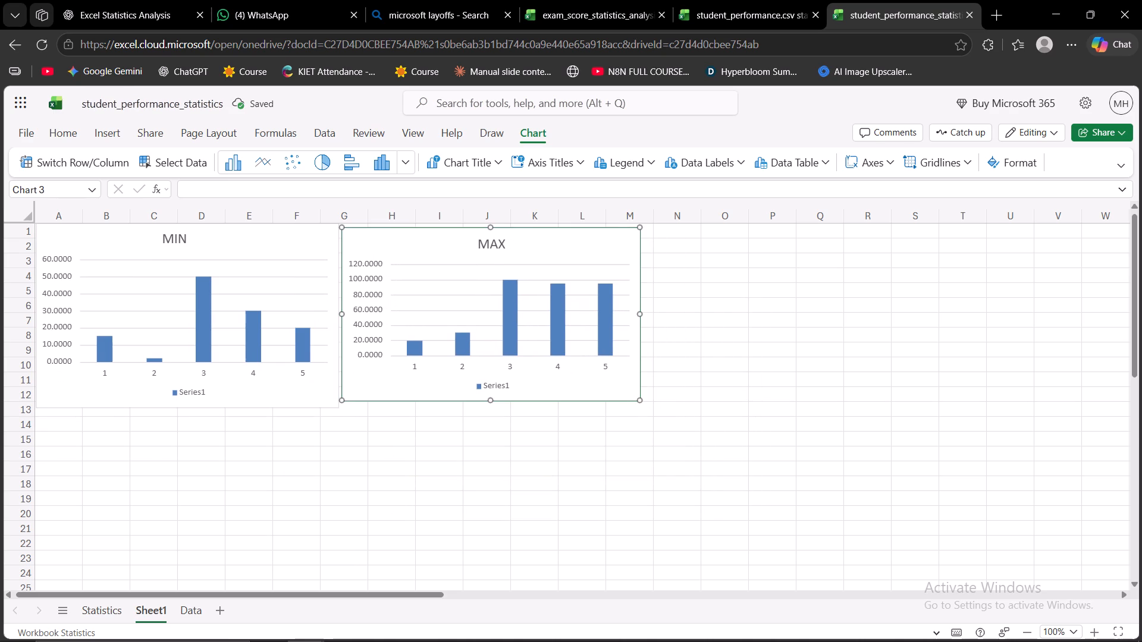
drag(640, 401, 651, 410)
drag(611, 388, 608, 382)
click(651, 402)
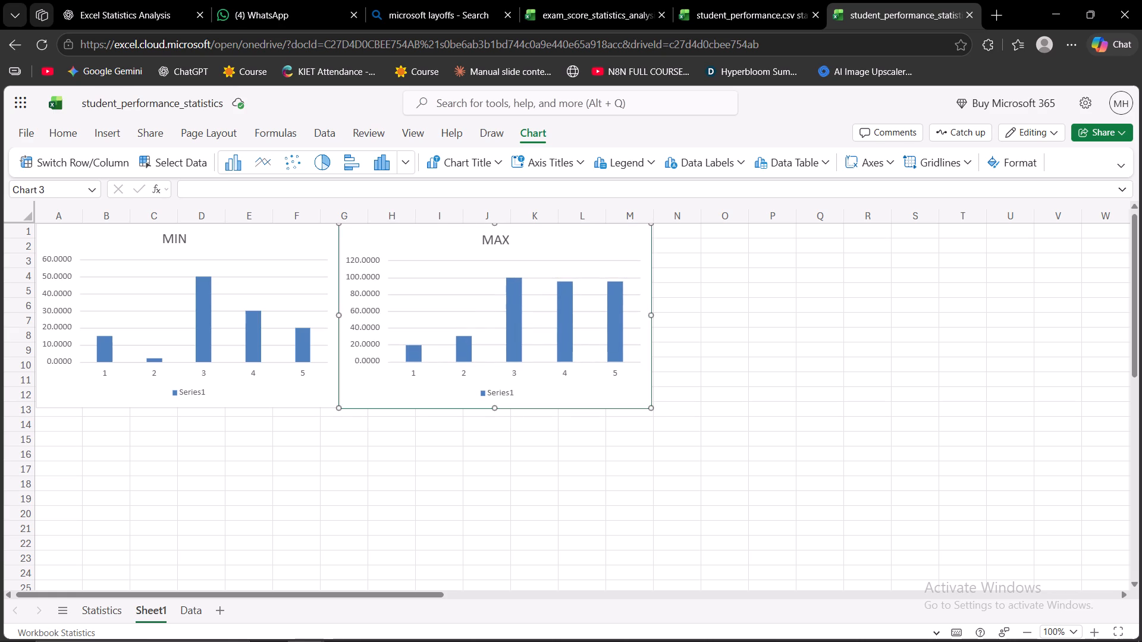
click(763, 420)
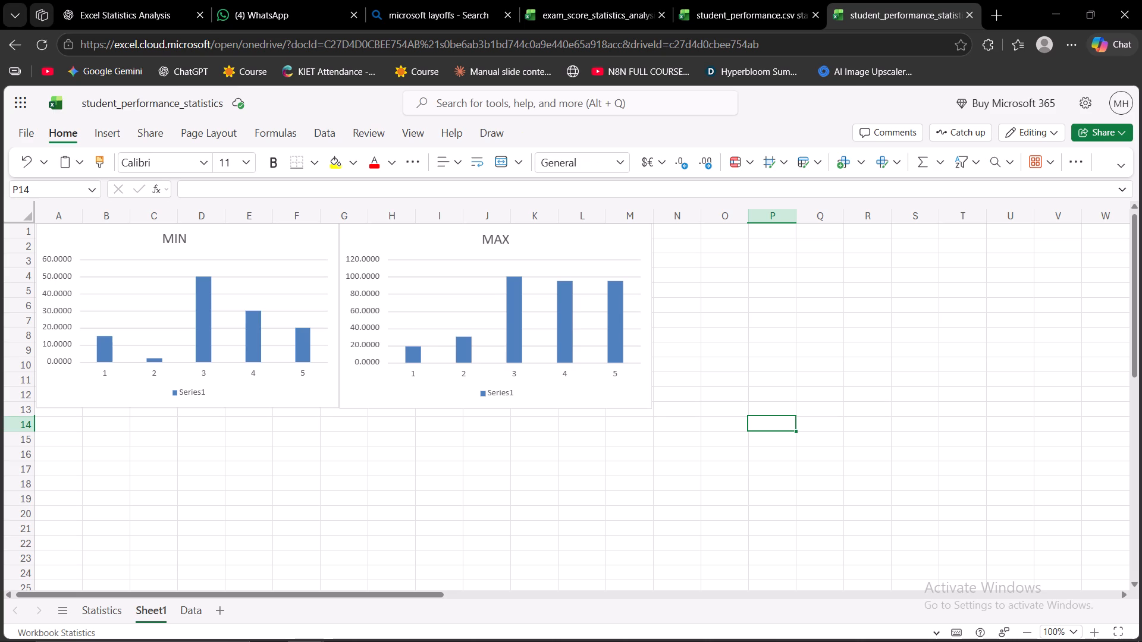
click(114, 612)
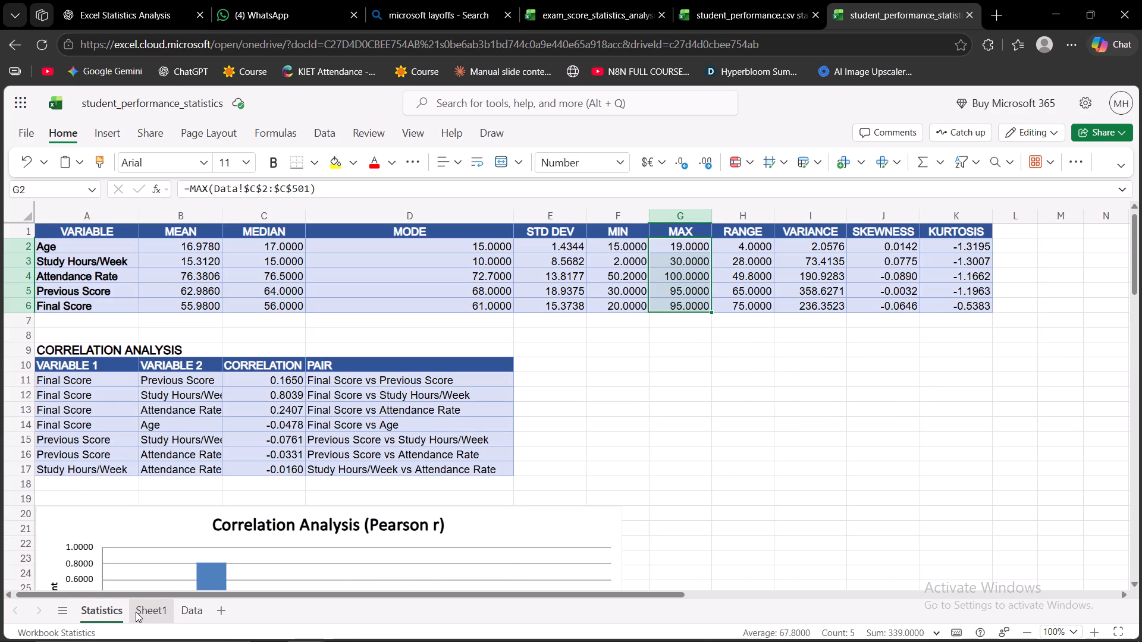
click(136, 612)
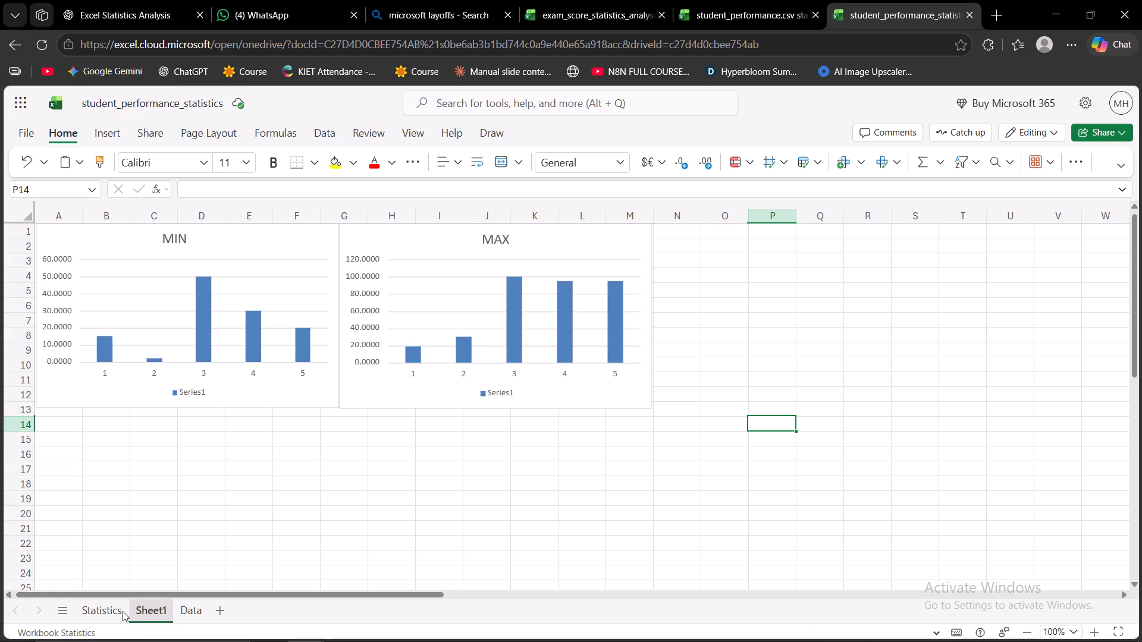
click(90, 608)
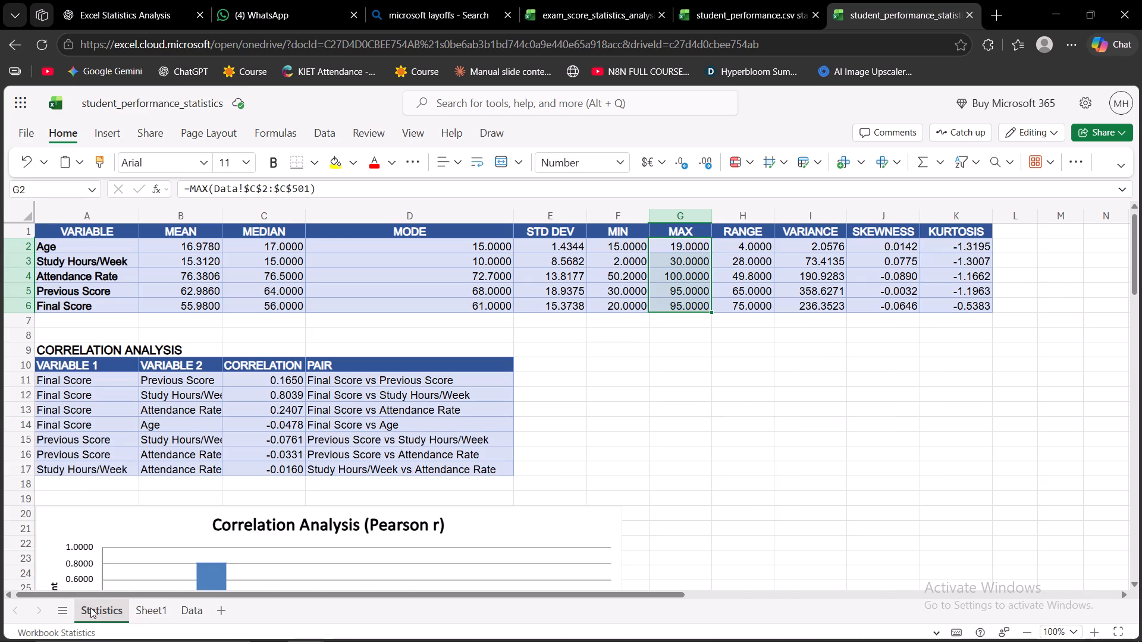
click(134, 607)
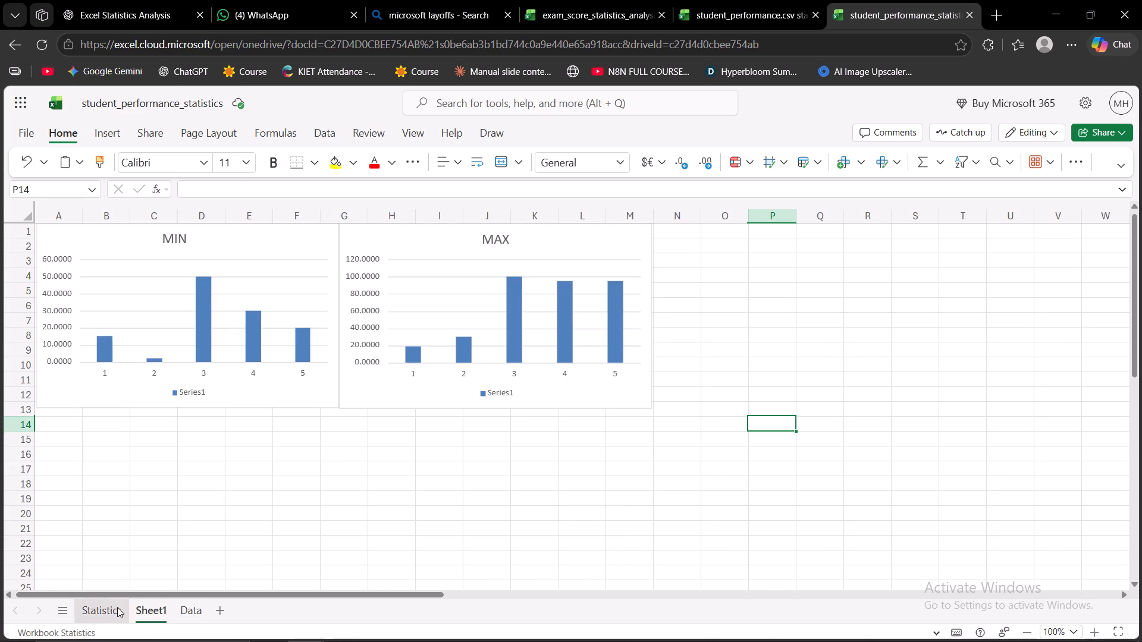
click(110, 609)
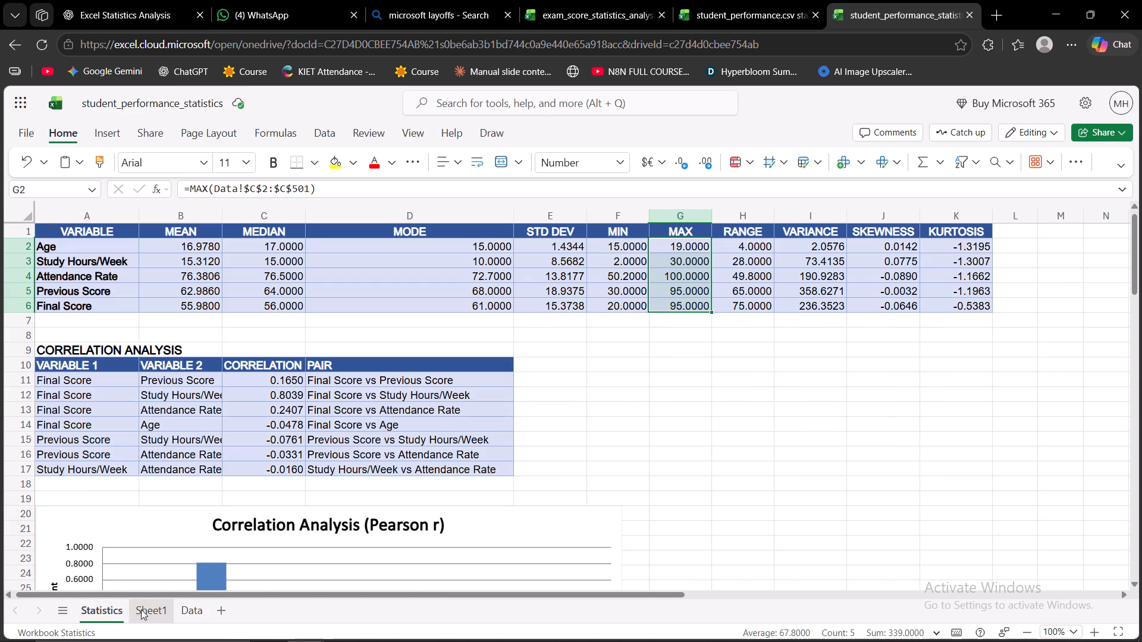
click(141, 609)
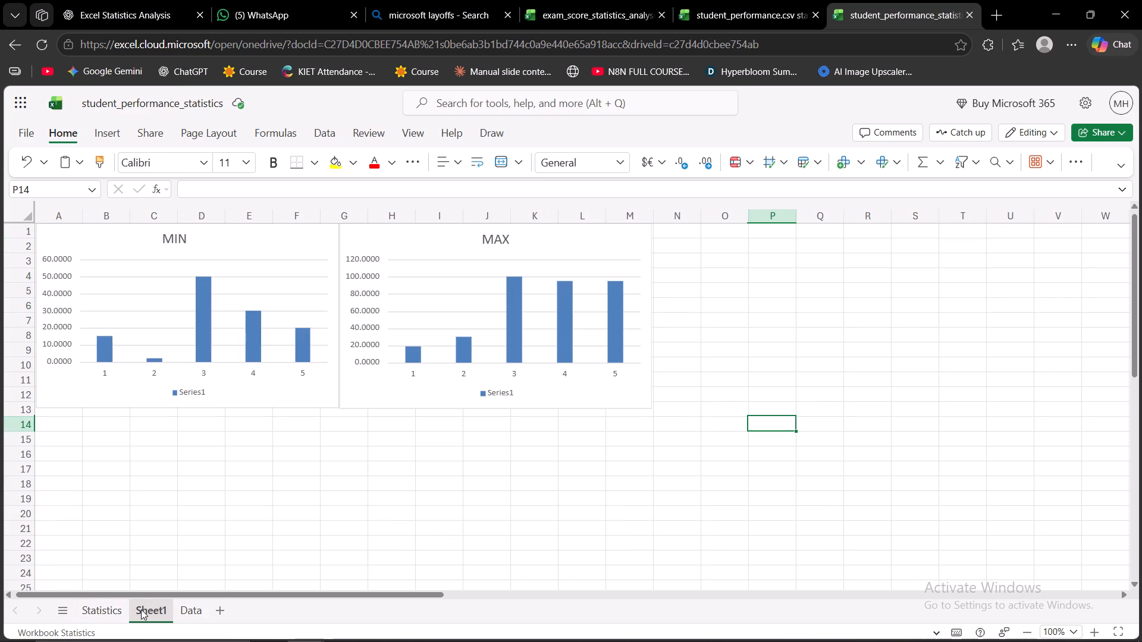
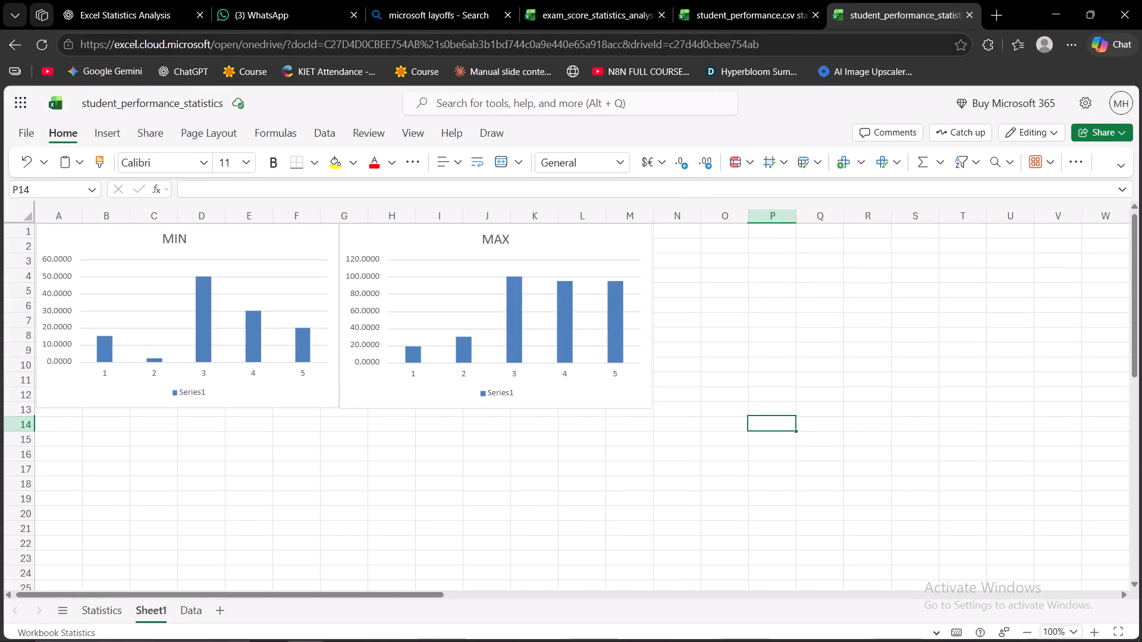
Insert a clustered column chart of the MEDIAN values C2:C6 on the Statistics sheet.
click(106, 609)
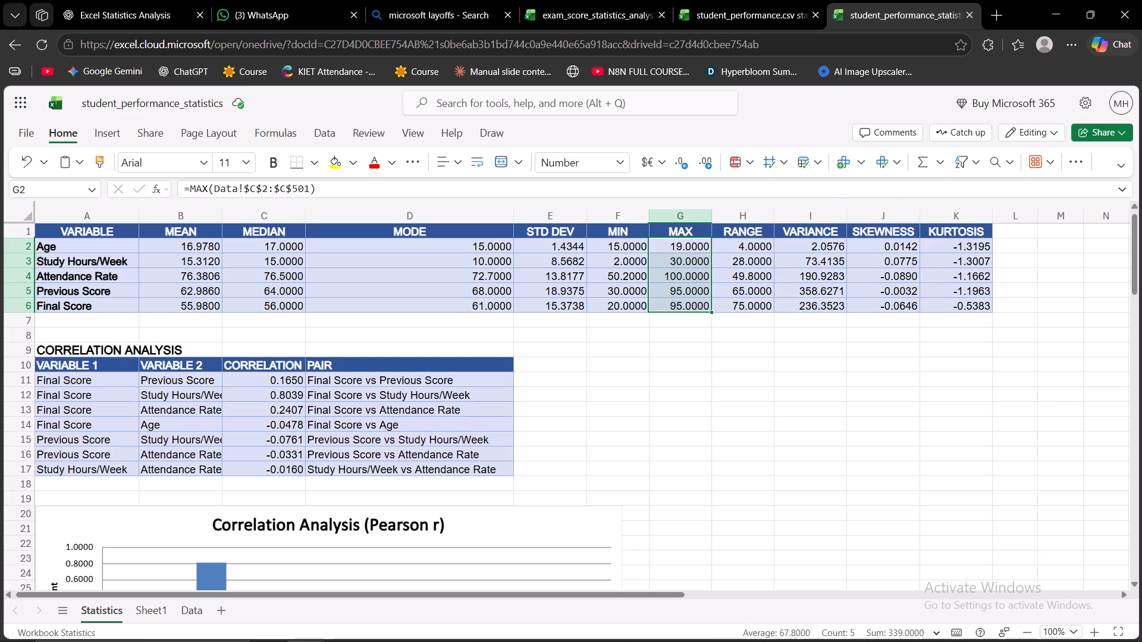
double_click(269, 248)
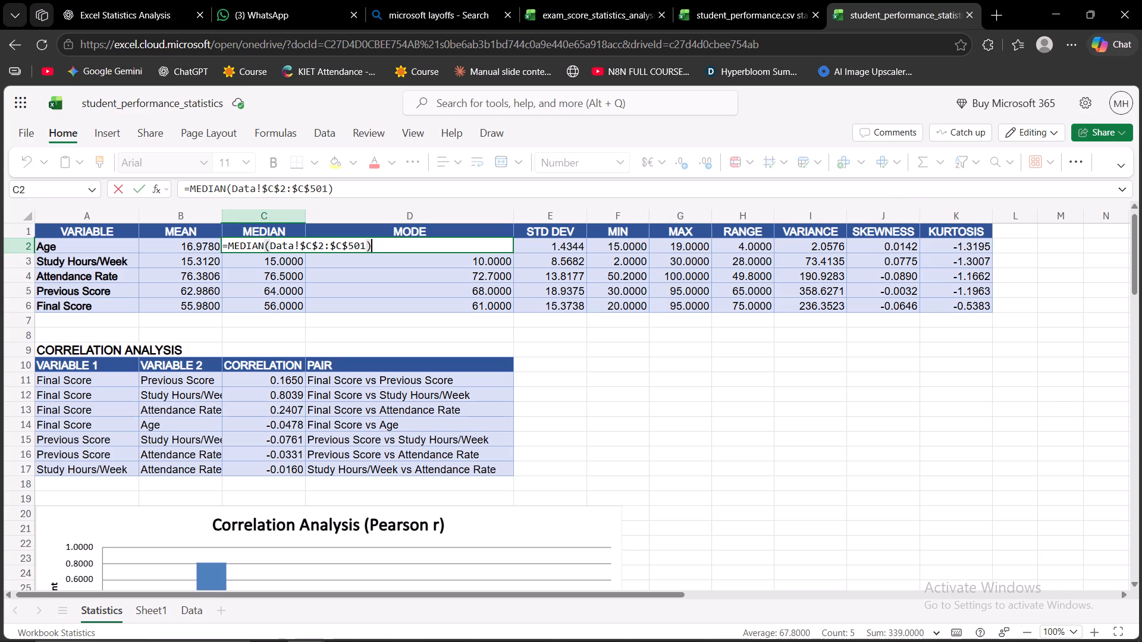
click(344, 348)
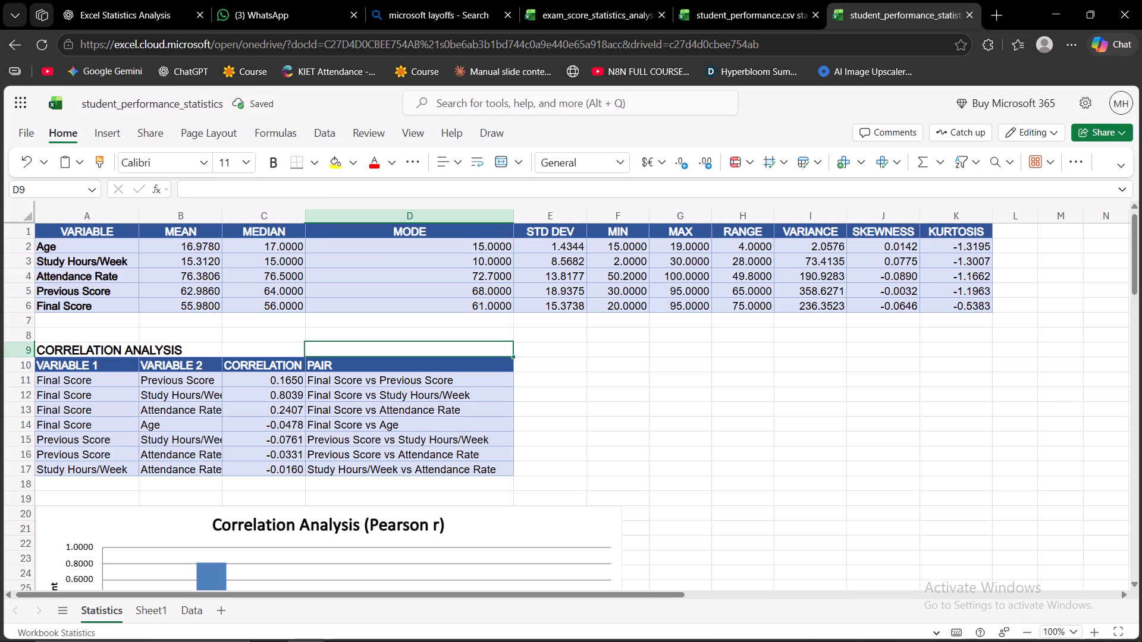
click(271, 250)
drag(271, 250, 277, 301)
click(106, 141)
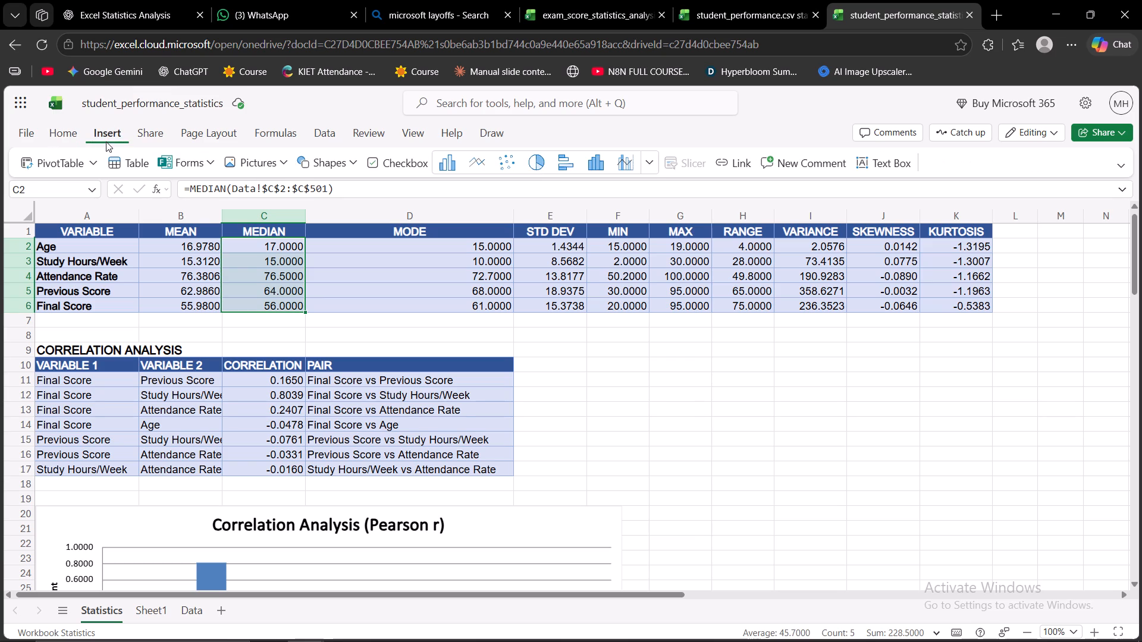
click(445, 161)
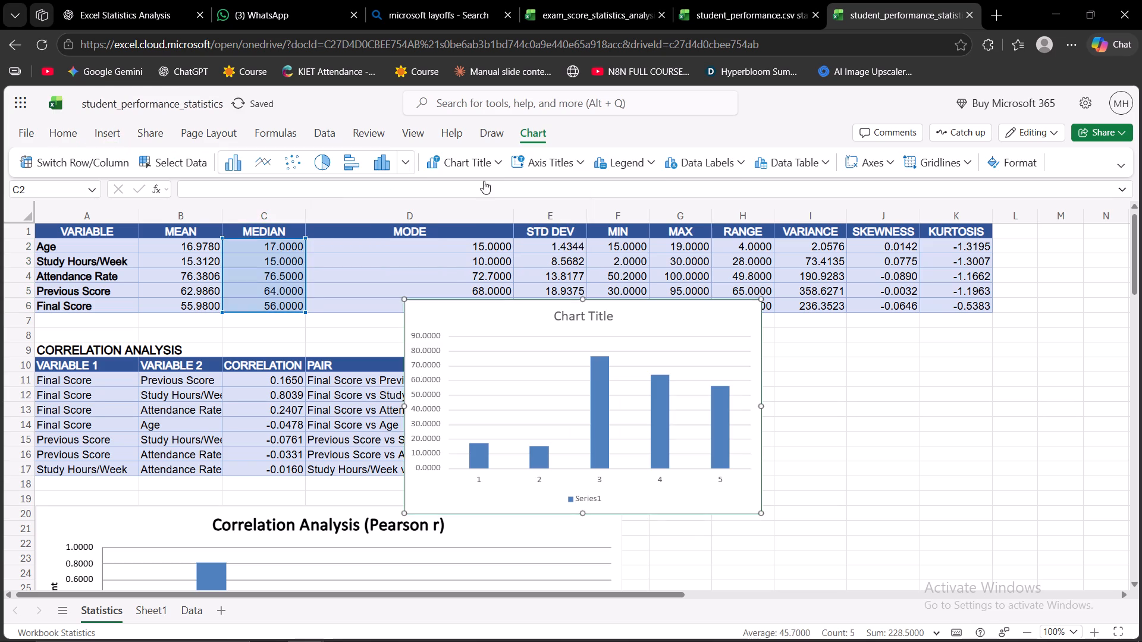
Set the title of the new median column chart to MEDIAN and close the chart formatting.
click(652, 344)
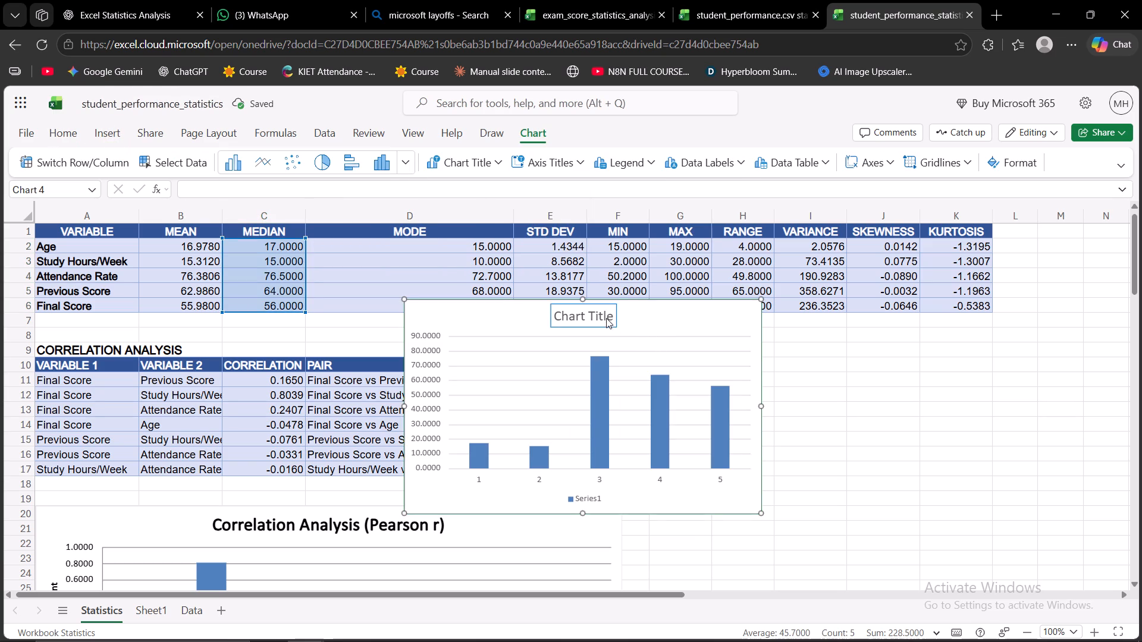
double_click(606, 318)
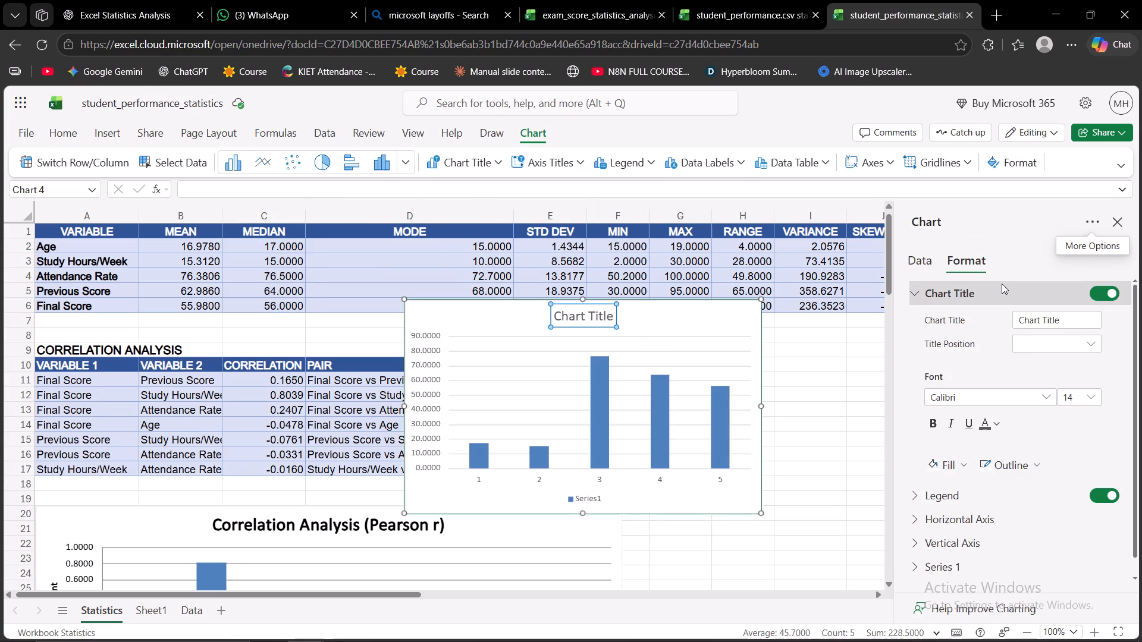
click(1063, 313)
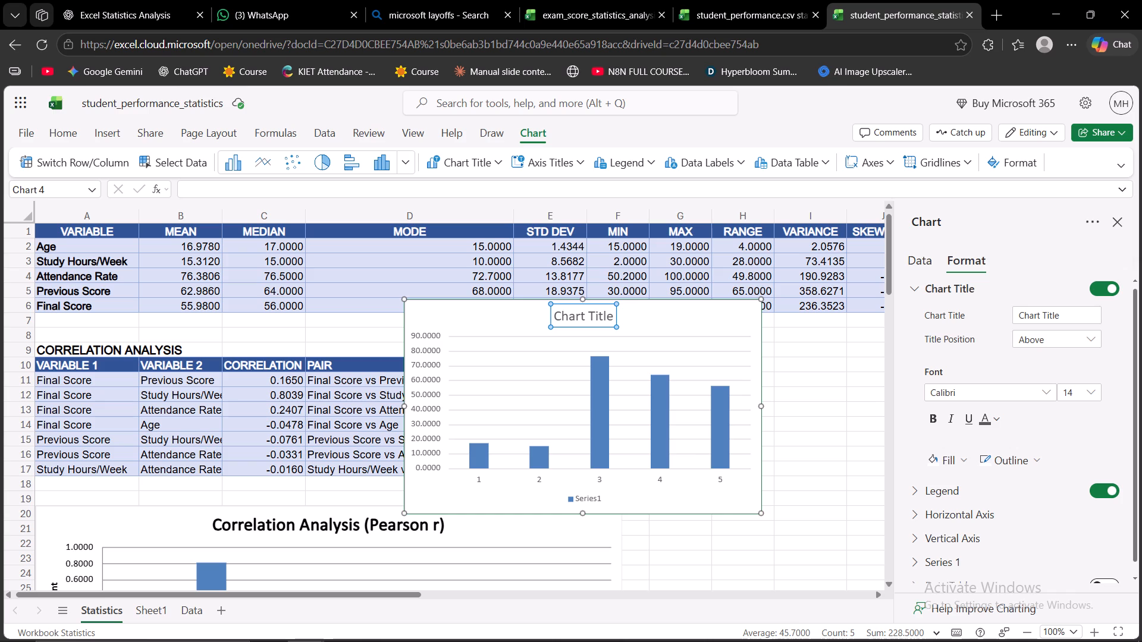
key(BackSpace)
key(BackSpace)
key(BackSpace)
key(BackSpace)
key(BackSpace)
key(BackSpace)
key(BackSpace)
key(BackSpace)
key(BackSpace)
key(BackSpace)
key(BackSpace)
key(BackSpace)
key(BackSpace)
key(BackSpace)
key(BackSpace)
key(BackSpace)
key(BackSpace)
key(BackSpace)
key(BackSpace)
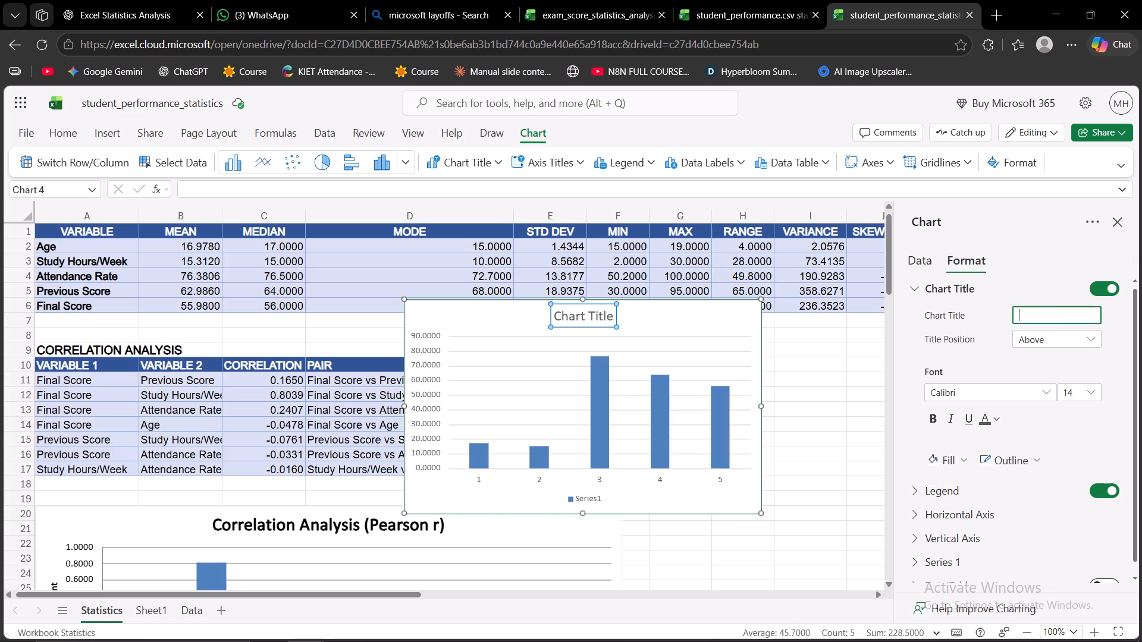
text(MED)
key(i)
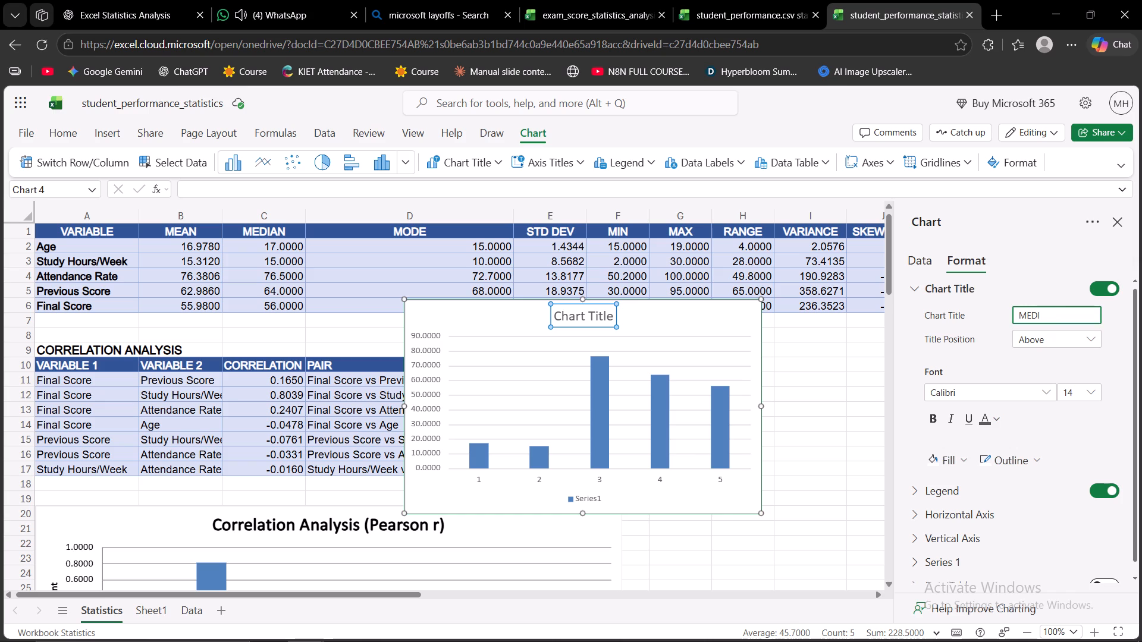
key(n)
key(BackSpace)
text(AN)
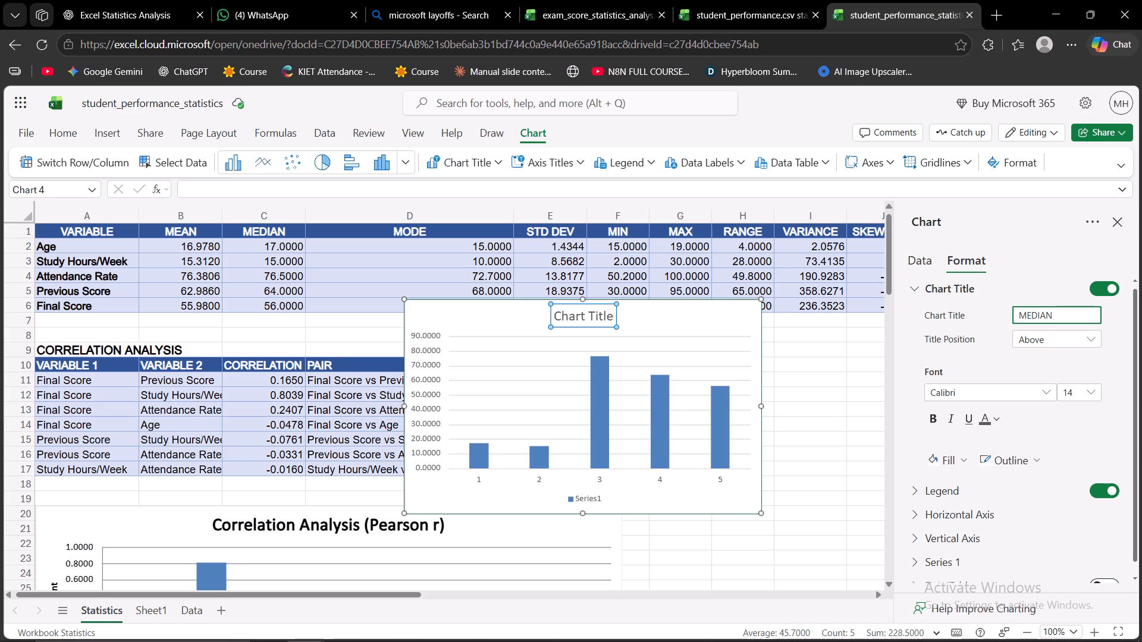
key(Return)
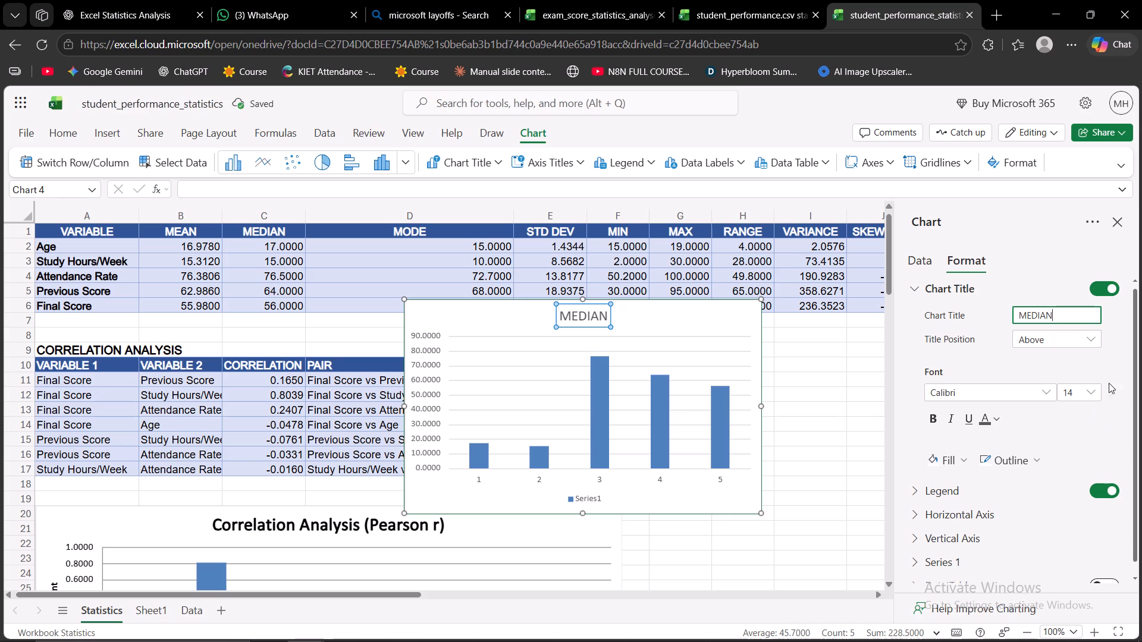
click(1116, 229)
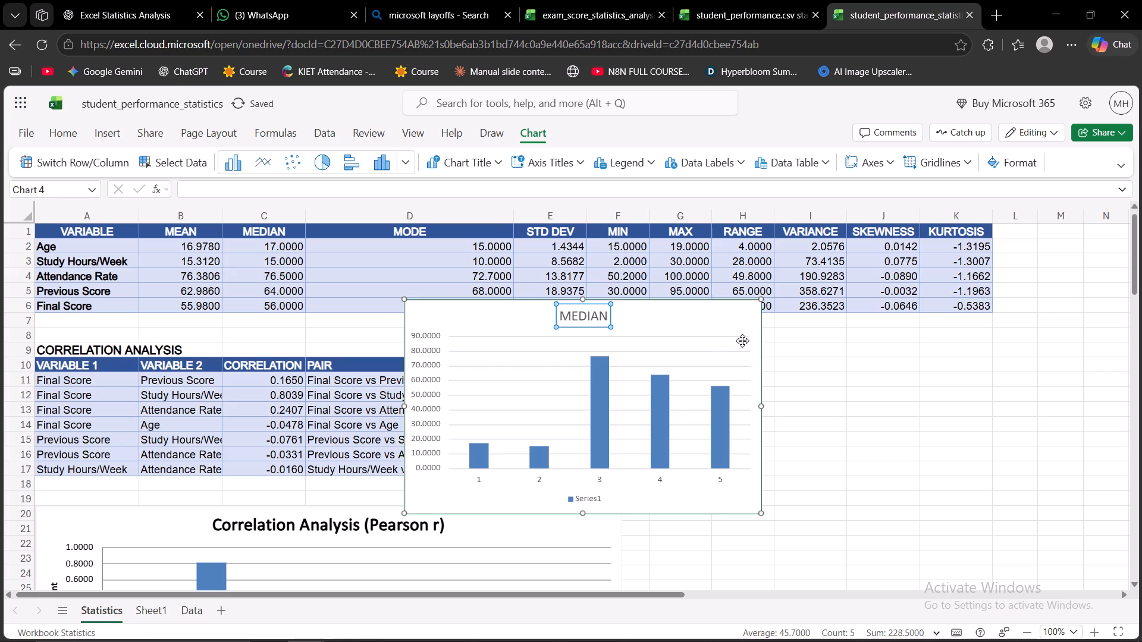
Move the MEDIAN column chart from the Statistics sheet to Sheet1.
drag(718, 325, 780, 355)
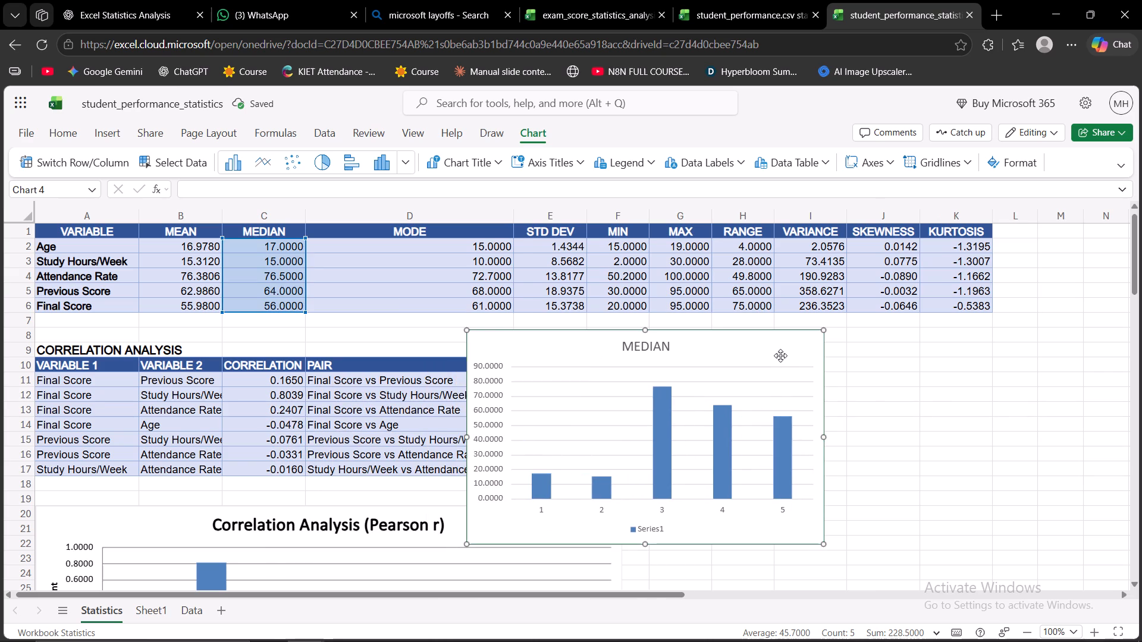
right_click(780, 355)
click(828, 413)
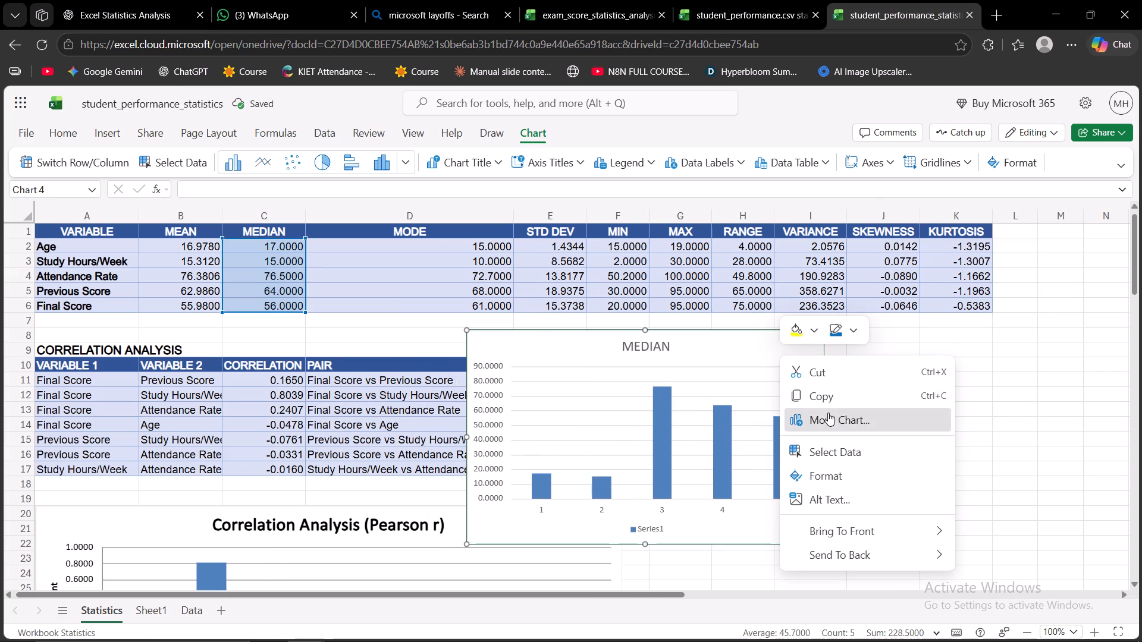
click(525, 338)
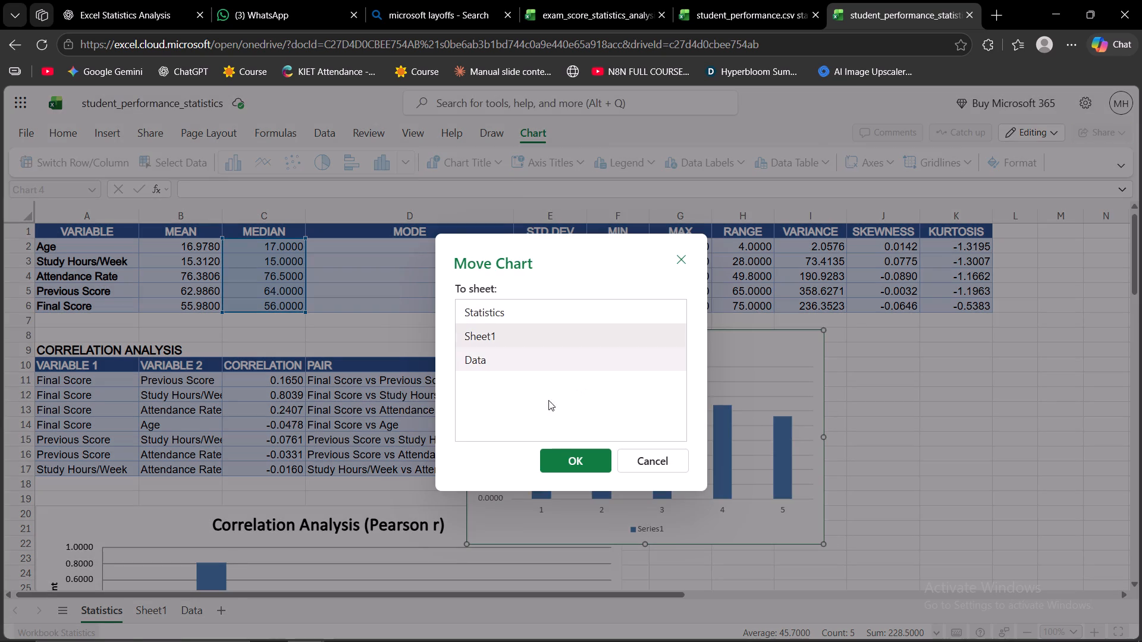
click(559, 455)
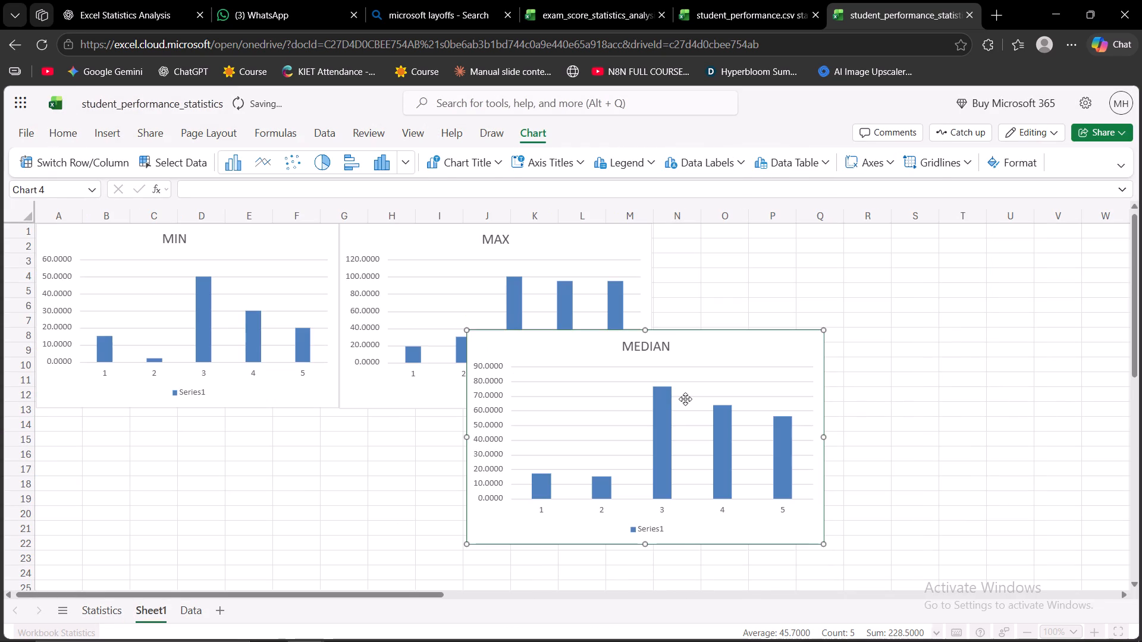
Shrink the MEDIAN chart on Sheet1 to about the MIN chart's size and place it directly beside the MAX chart, covering about N1:T13.
drag(676, 394, 862, 273)
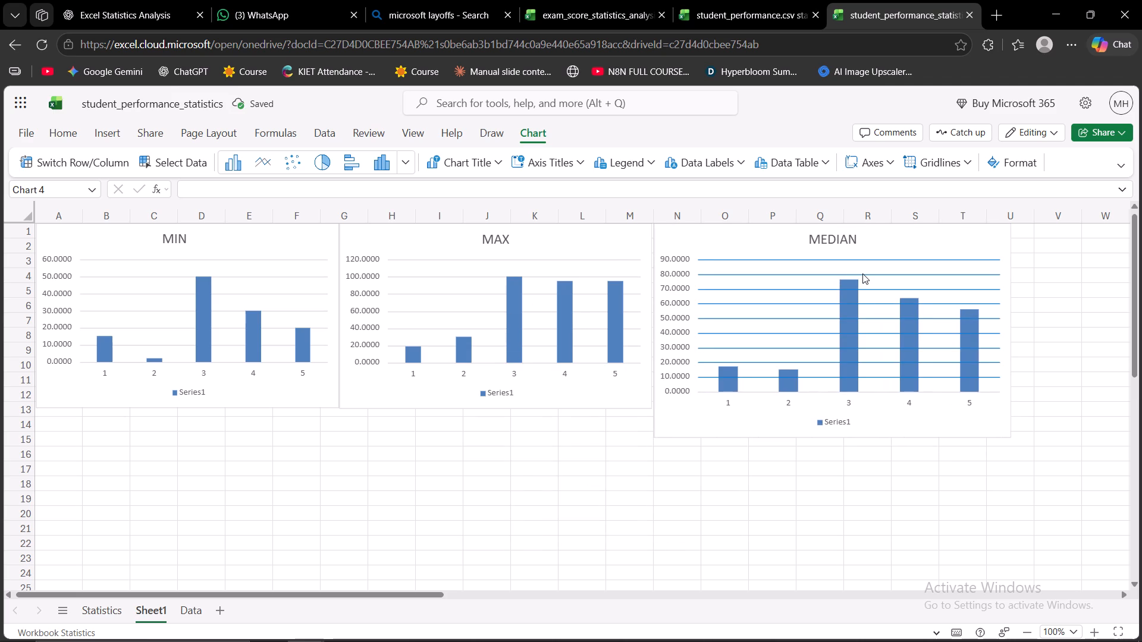
drag(862, 273, 872, 271)
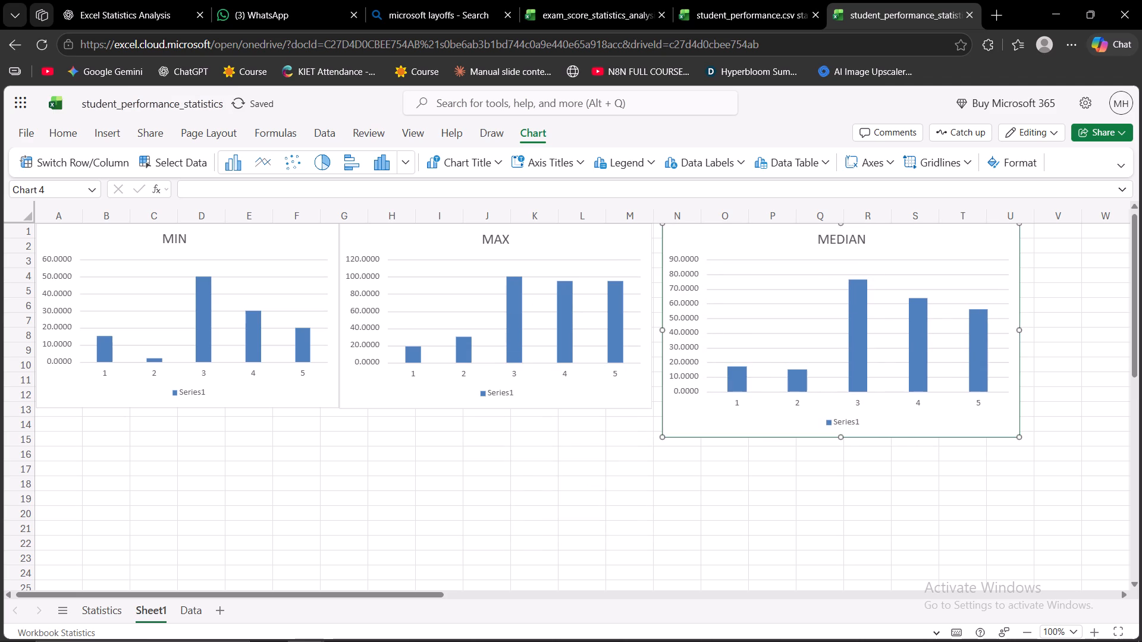
drag(1020, 439, 974, 413)
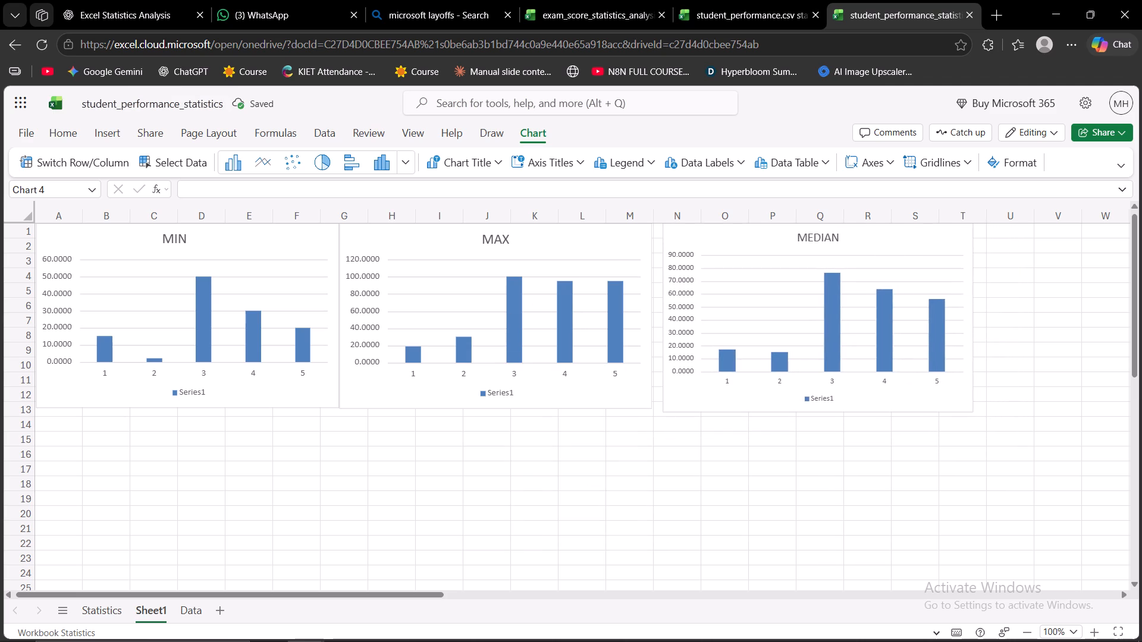
drag(974, 413, 967, 410)
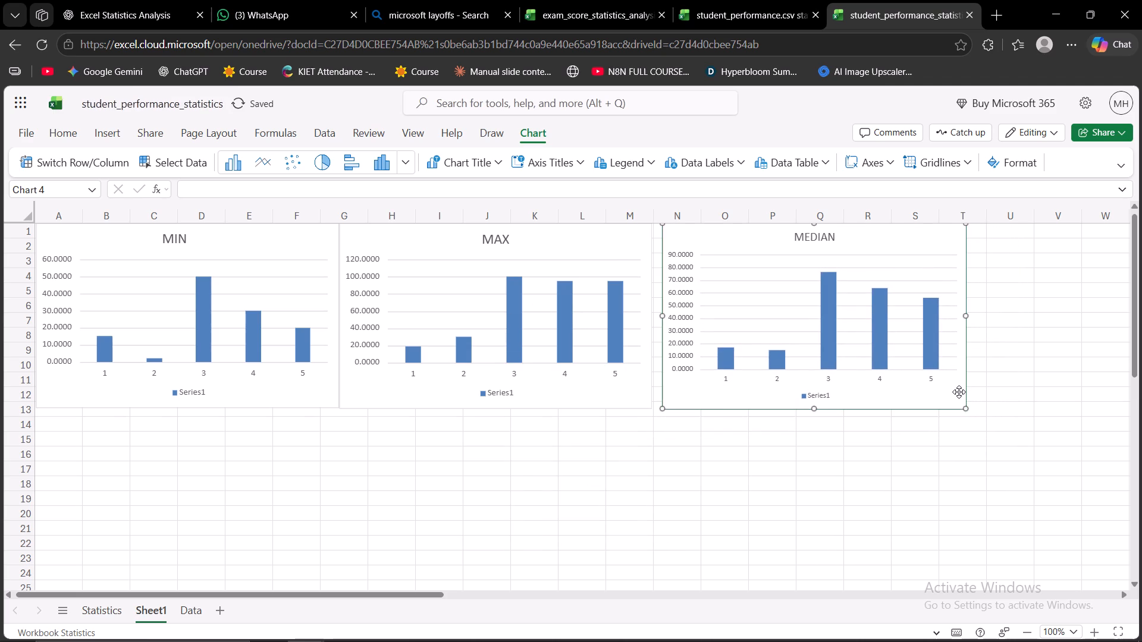
drag(952, 382, 942, 380)
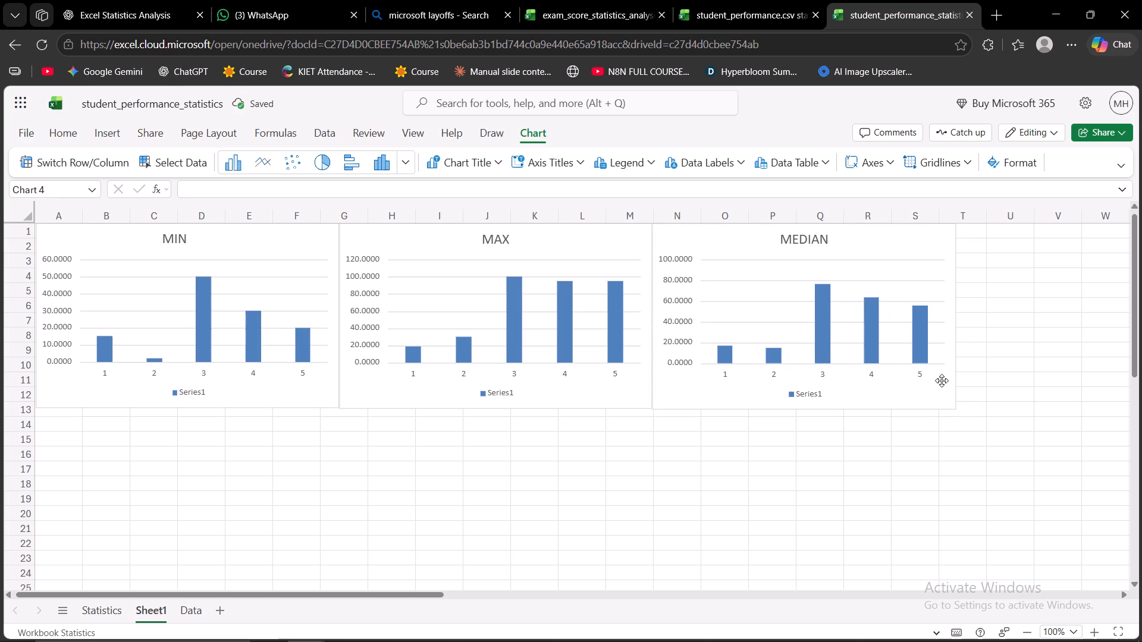
drag(942, 380, 942, 380)
click(1028, 480)
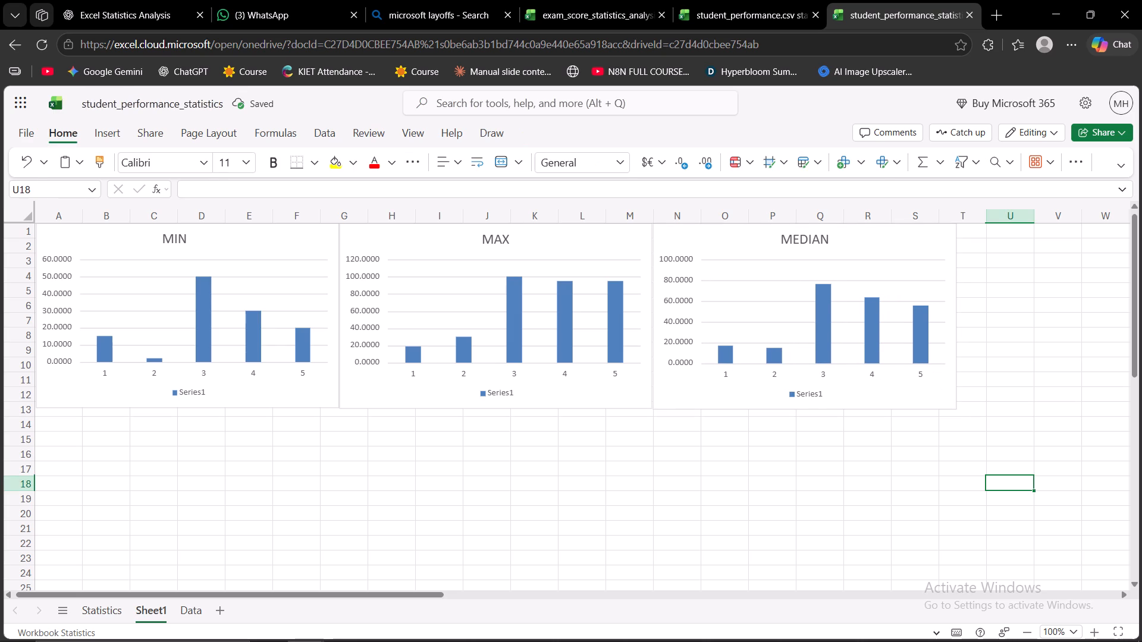
Nudge the MIN, MAX and MEDIAN charts on Sheet1 slightly down from the upper edge of row 1.
scroll(1028, 480, up, 1)
scroll(1036, 389, up, 1)
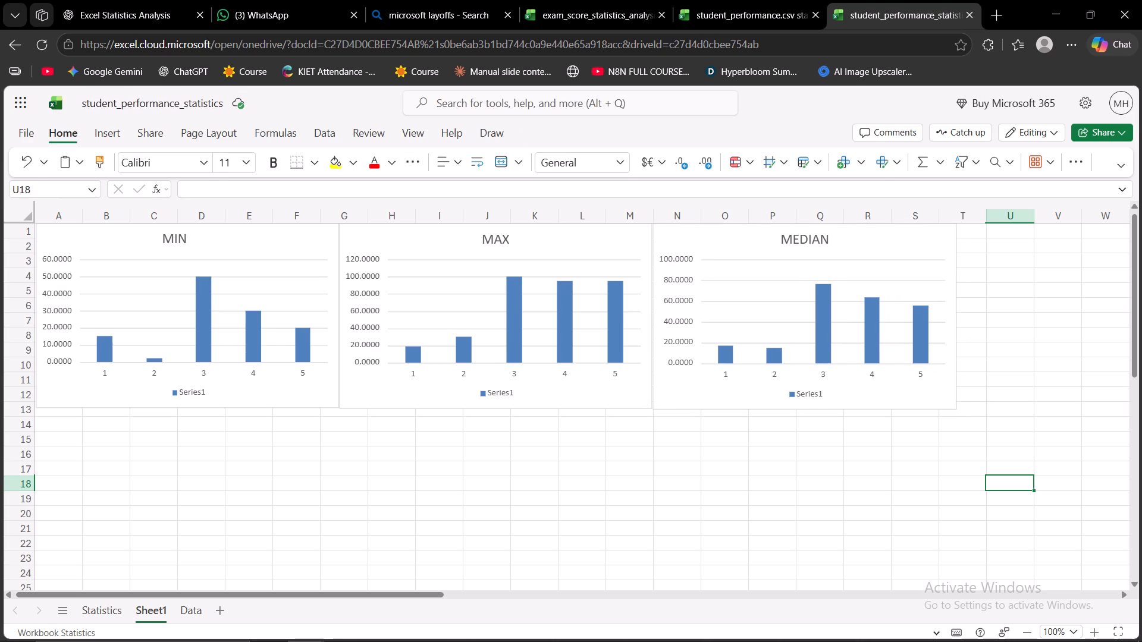
drag(1135, 359, 1135, 338)
click(259, 288)
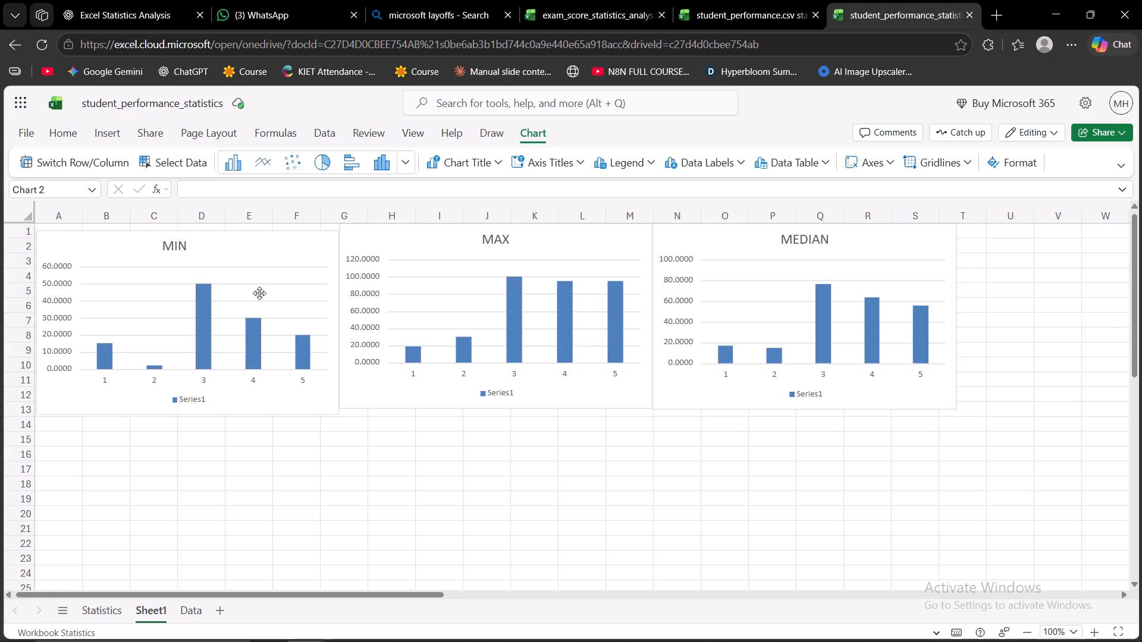
drag(418, 292, 418, 294)
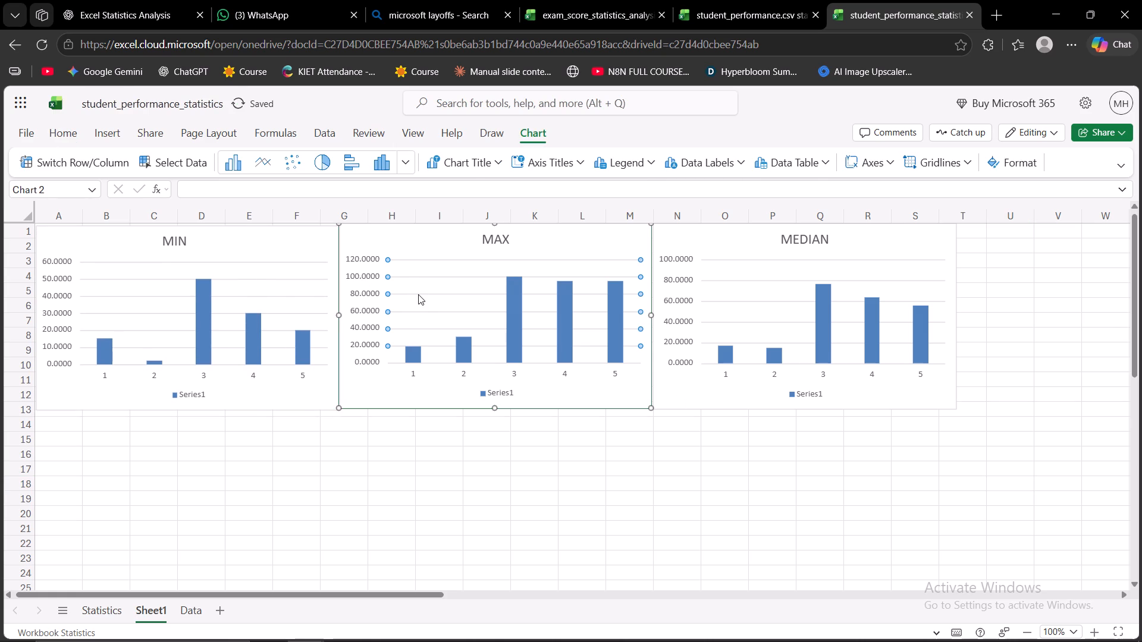
drag(418, 294, 418, 300)
click(462, 304)
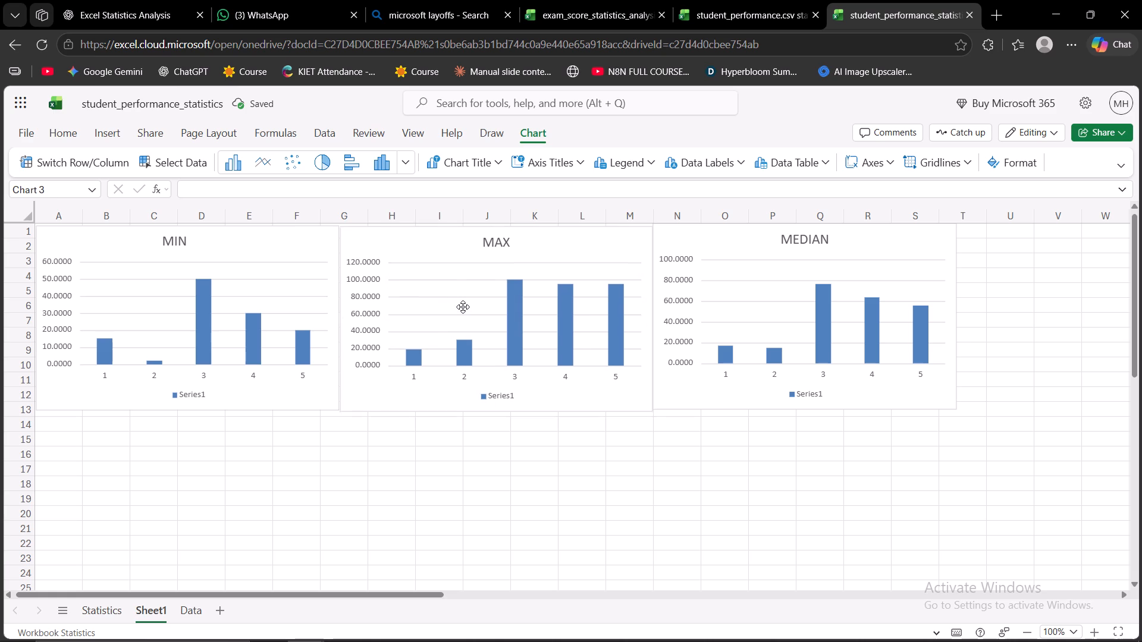
click(736, 336)
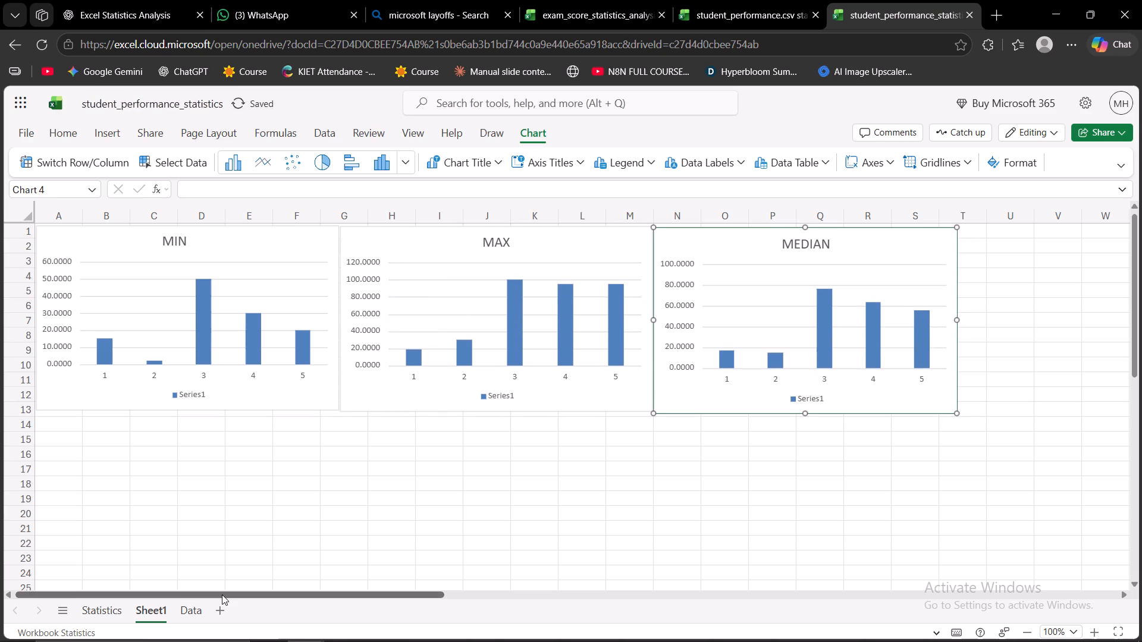
Return to the Statistics sheet with the summary table.
click(117, 616)
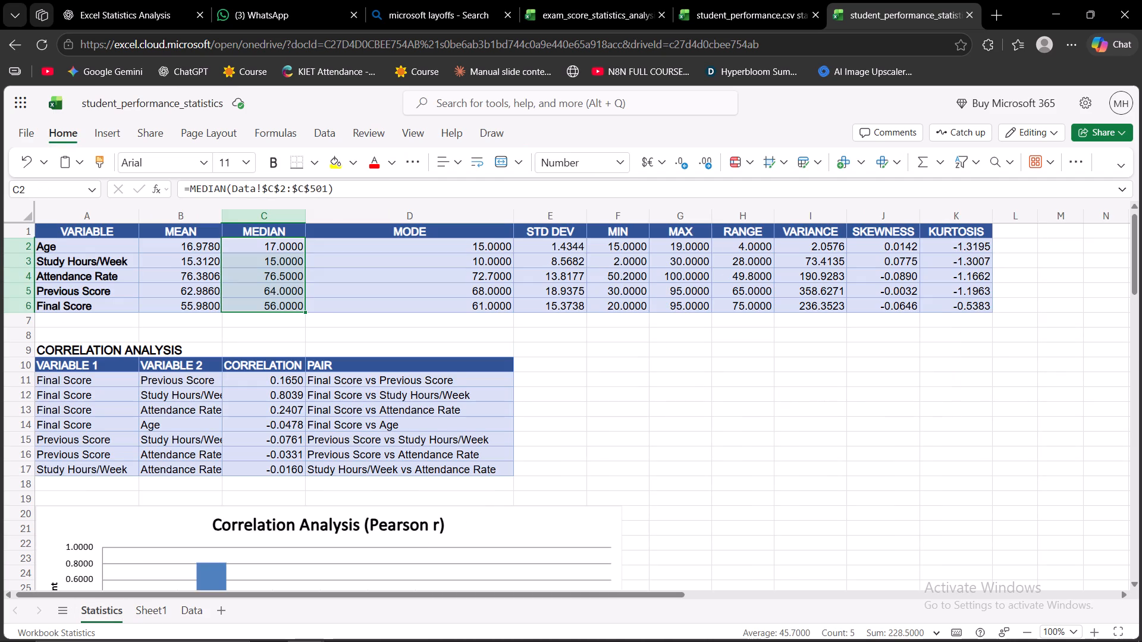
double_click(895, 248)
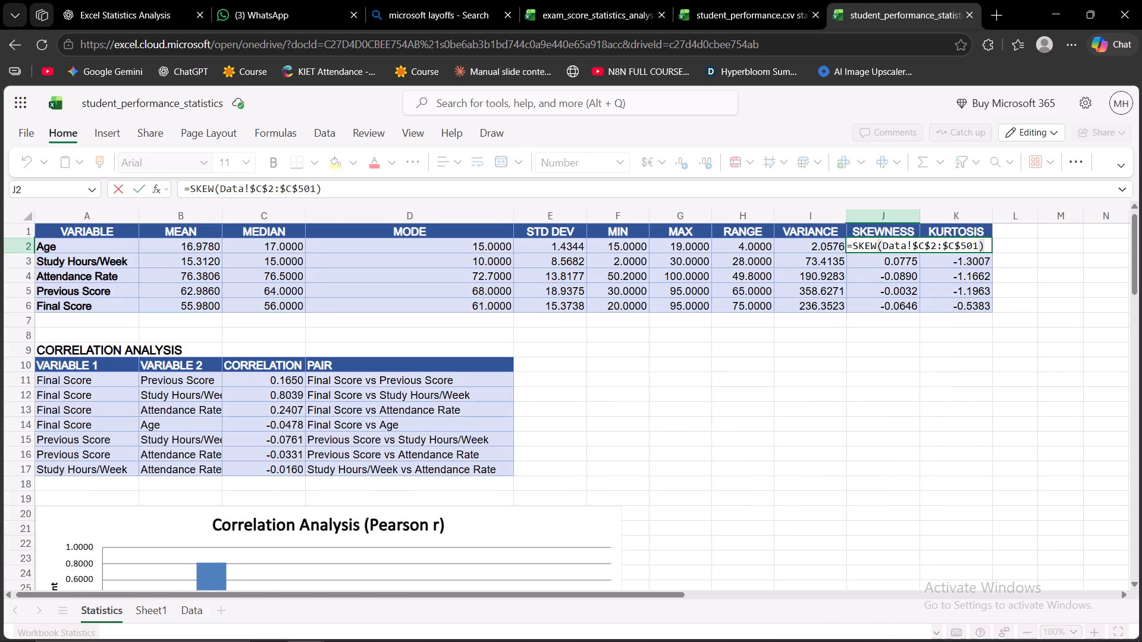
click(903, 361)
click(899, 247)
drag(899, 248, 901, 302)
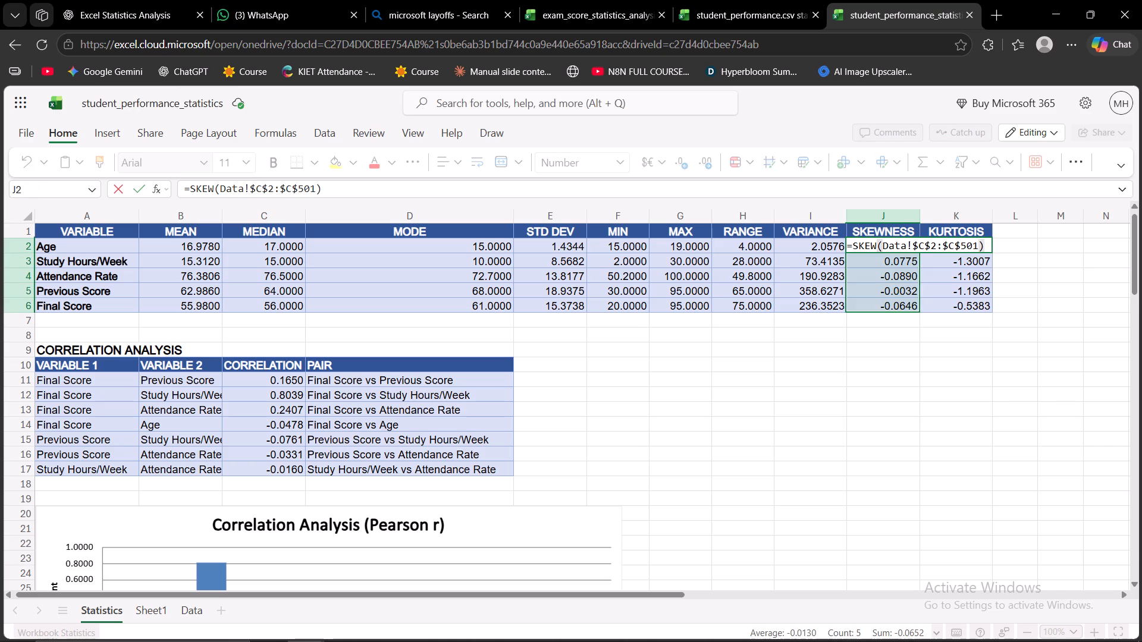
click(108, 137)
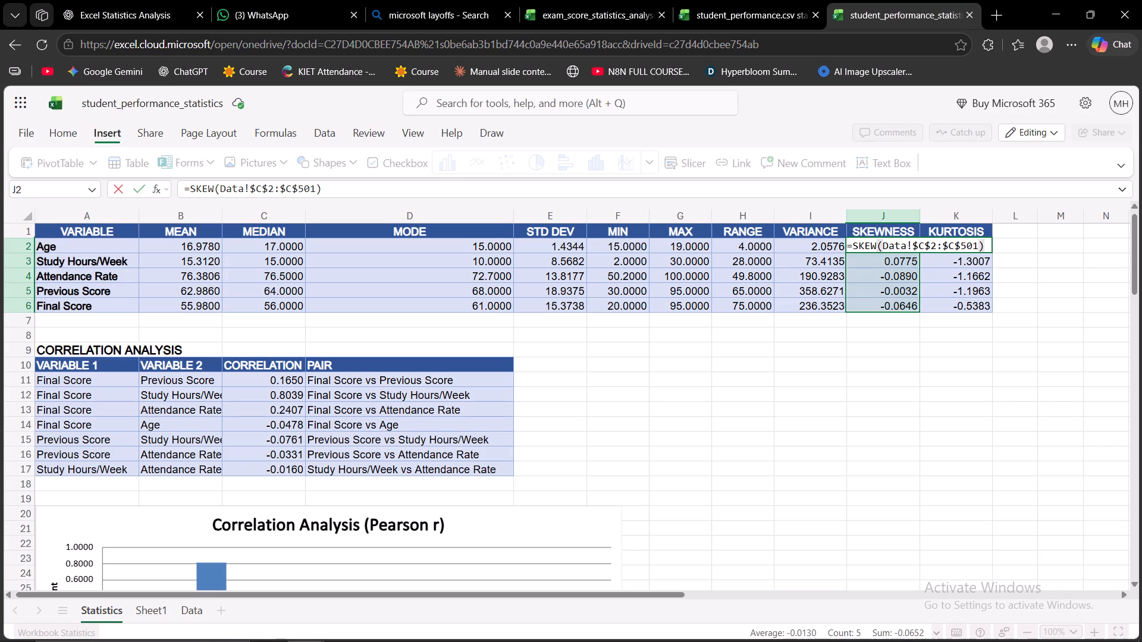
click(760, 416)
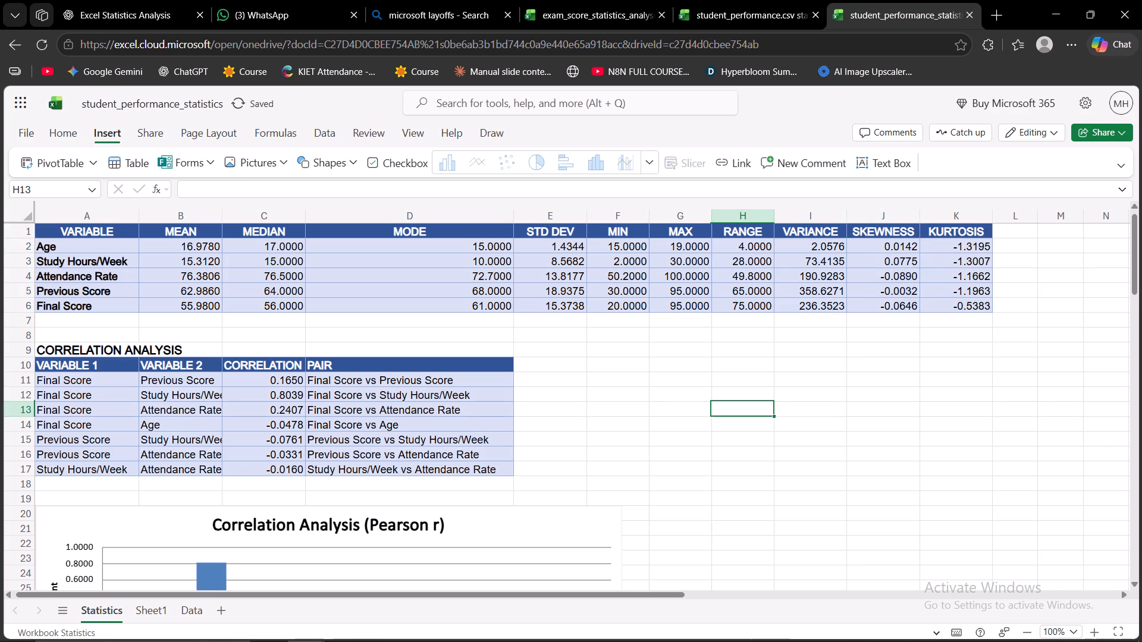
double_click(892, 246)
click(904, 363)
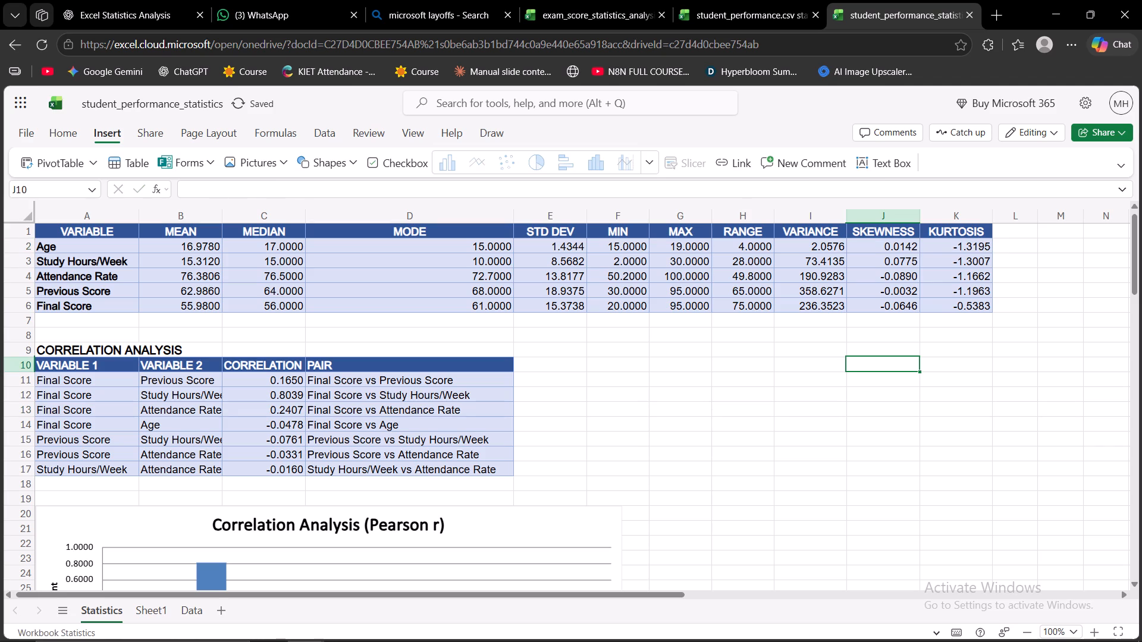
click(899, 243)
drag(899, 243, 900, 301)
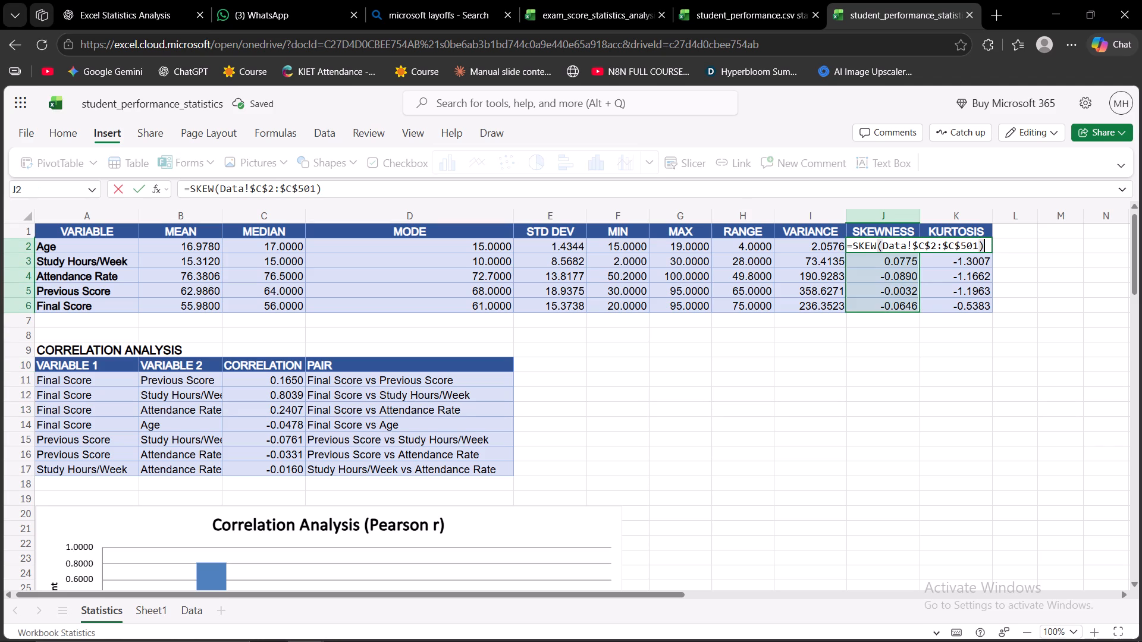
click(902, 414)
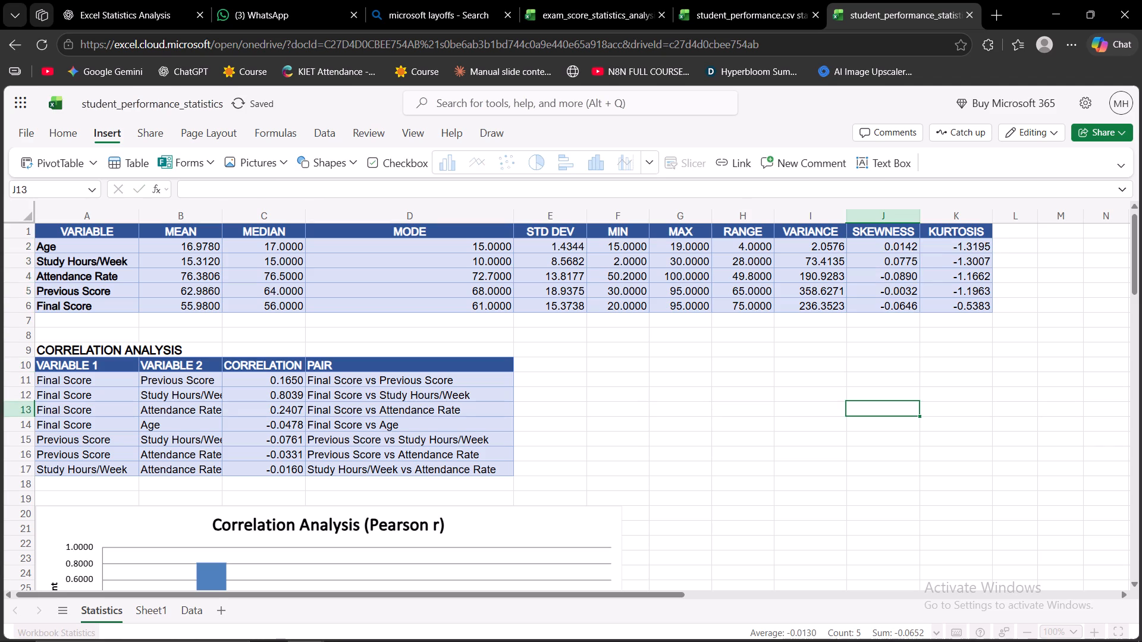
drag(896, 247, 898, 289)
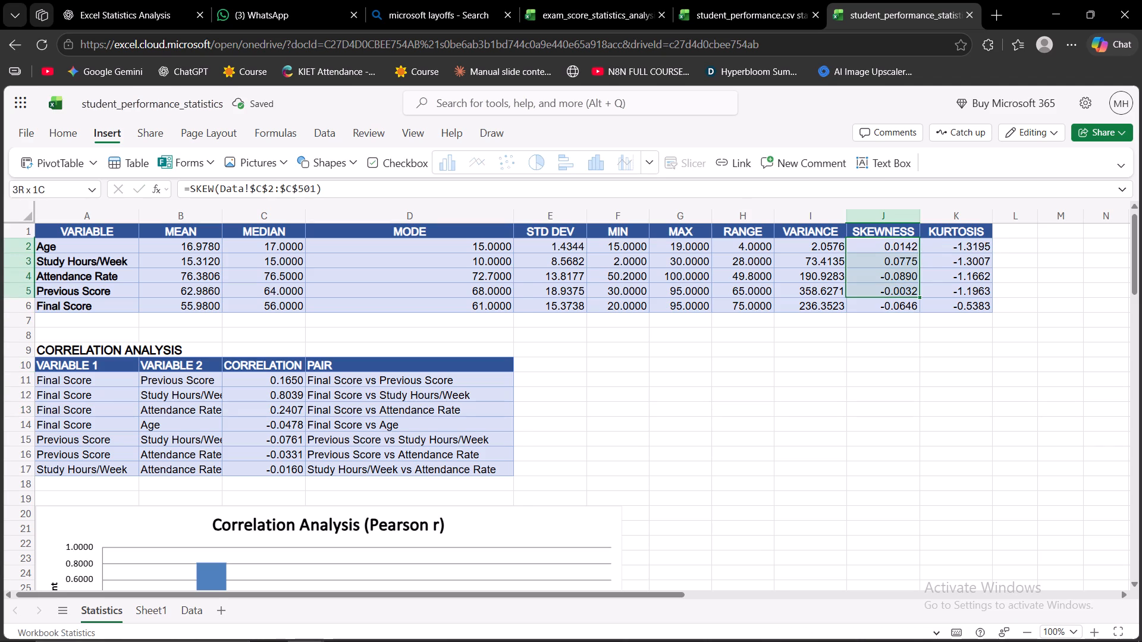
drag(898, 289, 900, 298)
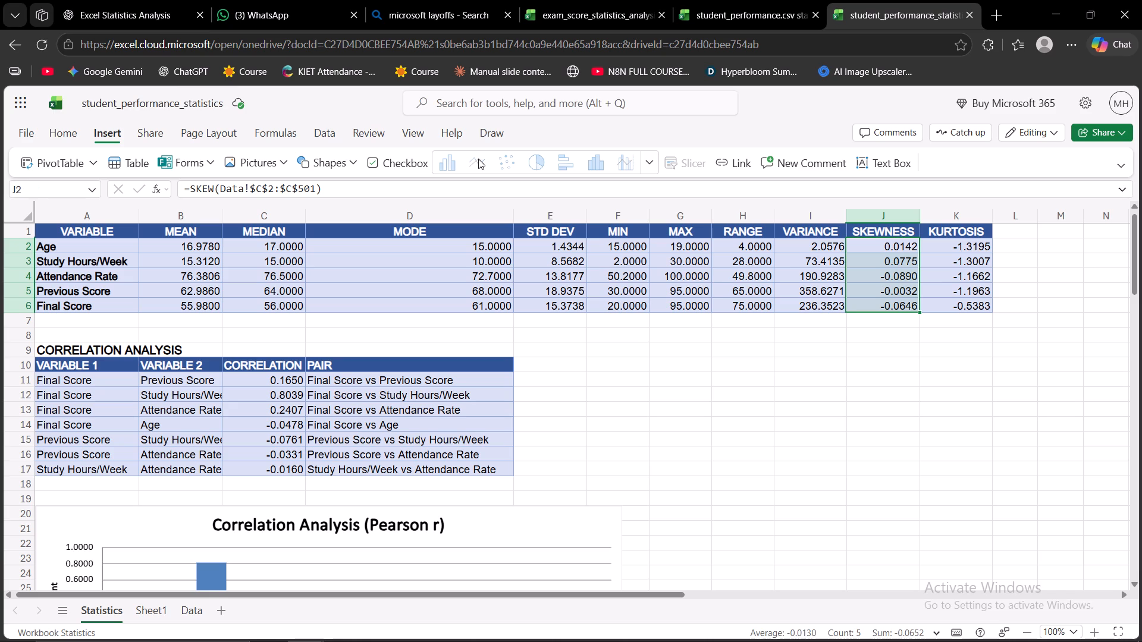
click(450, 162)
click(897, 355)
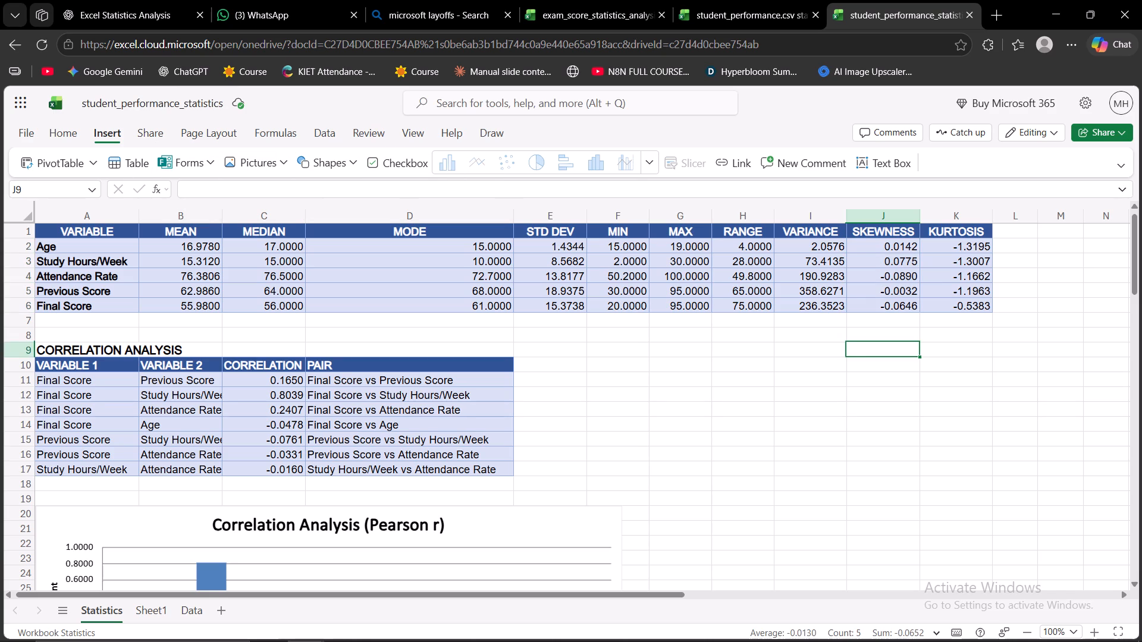
Insert a clustered column chart of the SKEWNESS values in J2:J6 on the Statistics sheet.
click(889, 245)
drag(889, 245, 893, 292)
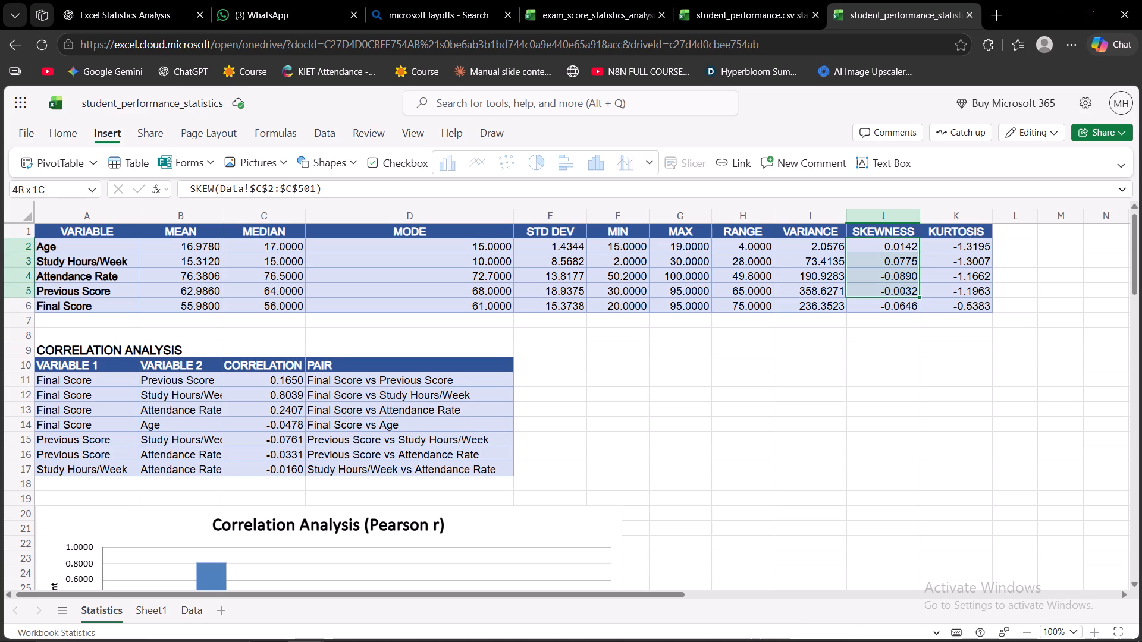
drag(893, 292, 895, 306)
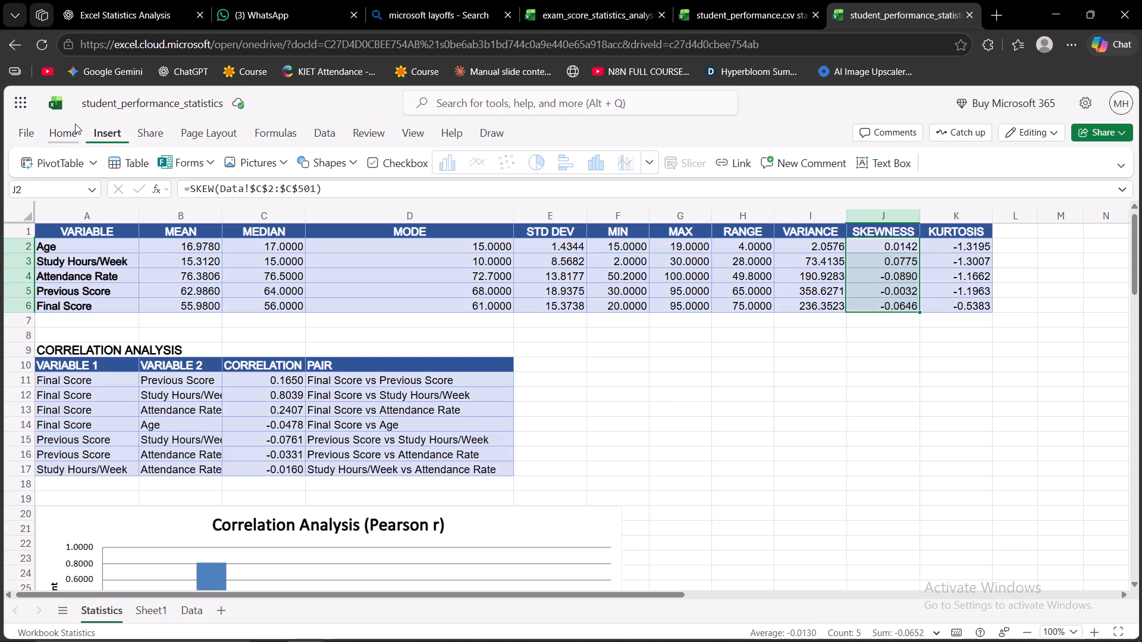
click(71, 130)
click(97, 130)
click(443, 169)
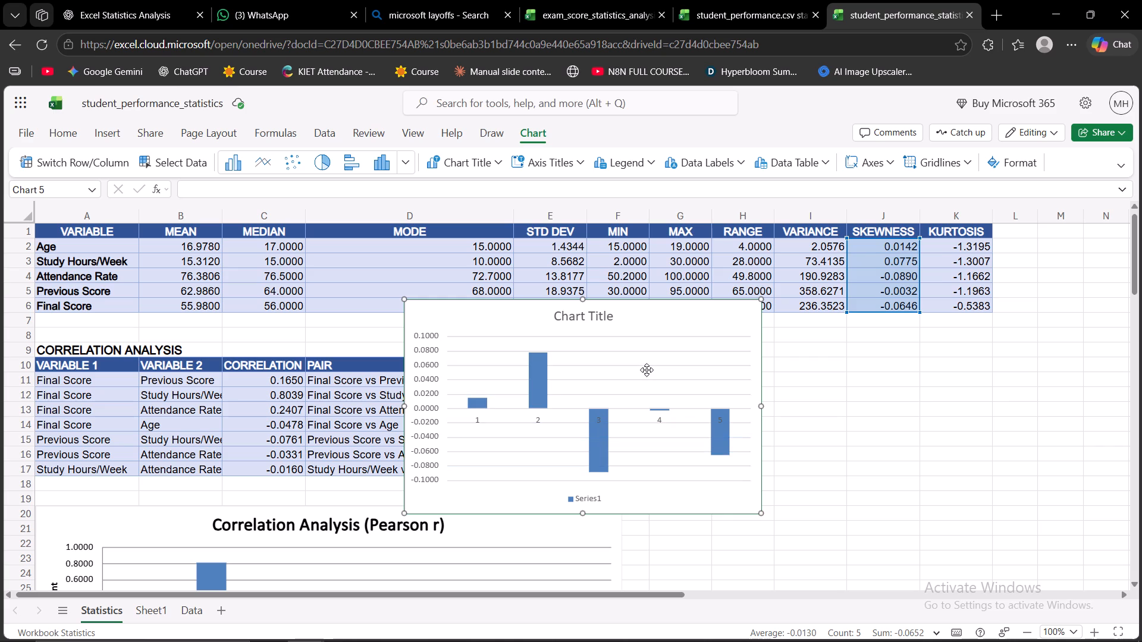
Set the title of the new skewness column chart to SKEWNESS and close the chart formatting.
click(589, 321)
double_click(590, 319)
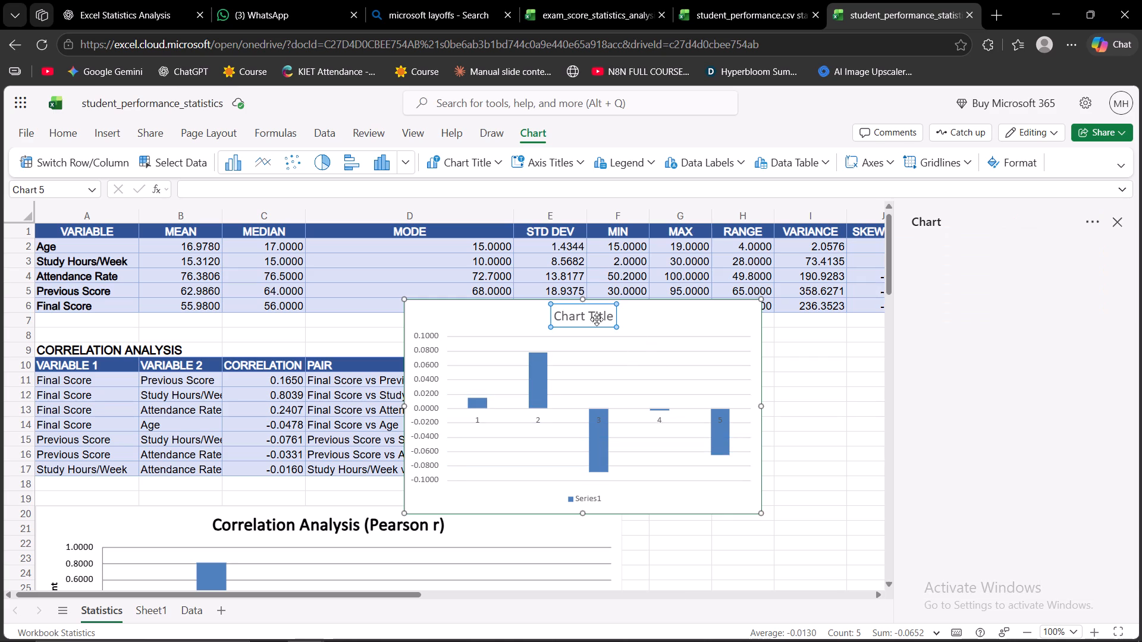
click(1066, 315)
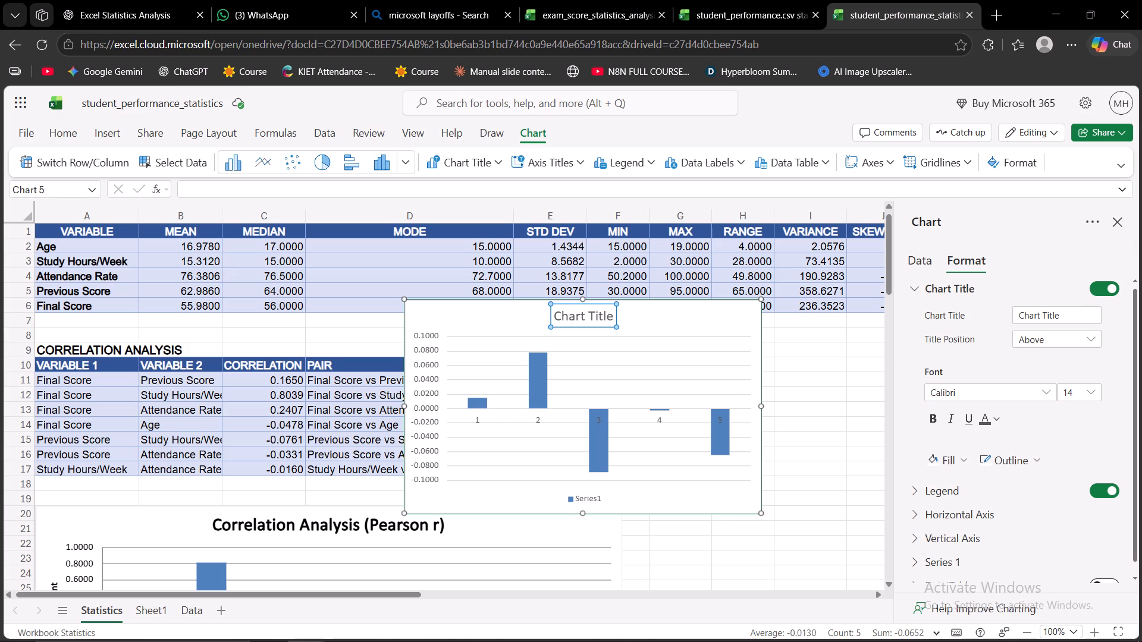
key(BackSpace)
key(BackSpace)
key(BackSpace)
key(BackSpace)
key(BackSpace)
key(BackSpace)
key(BackSpace)
key(BackSpace)
key(BackSpace)
key(BackSpace)
key(BackSpace)
key(BackSpace)
key(BackSpace)
key(BackSpace)
key(BackSpace)
key(BackSpace)
key(BackSpace)
key(BackSpace)
key(BackSpace)
key(BackSpace)
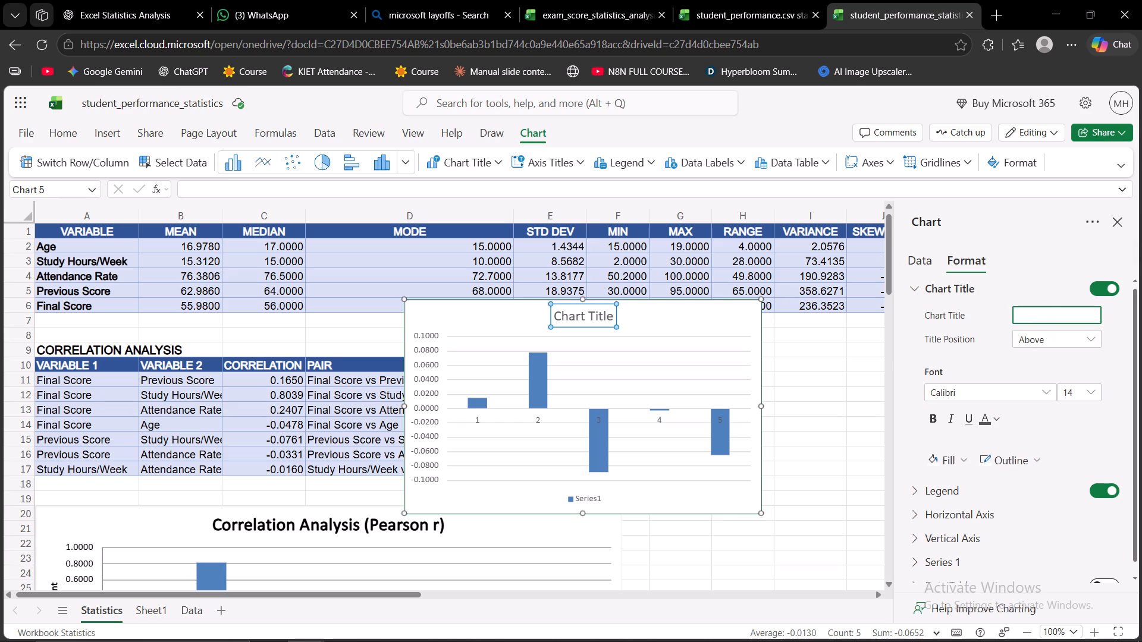
key(s)
key(k)
text(EW)
text(NESS)
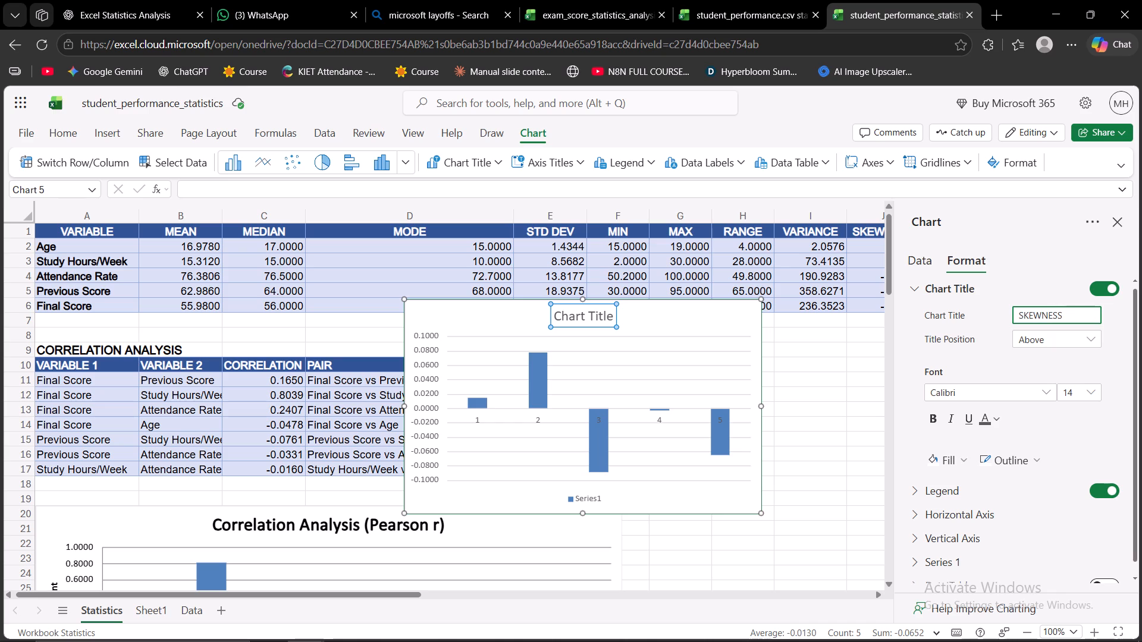
key(Return)
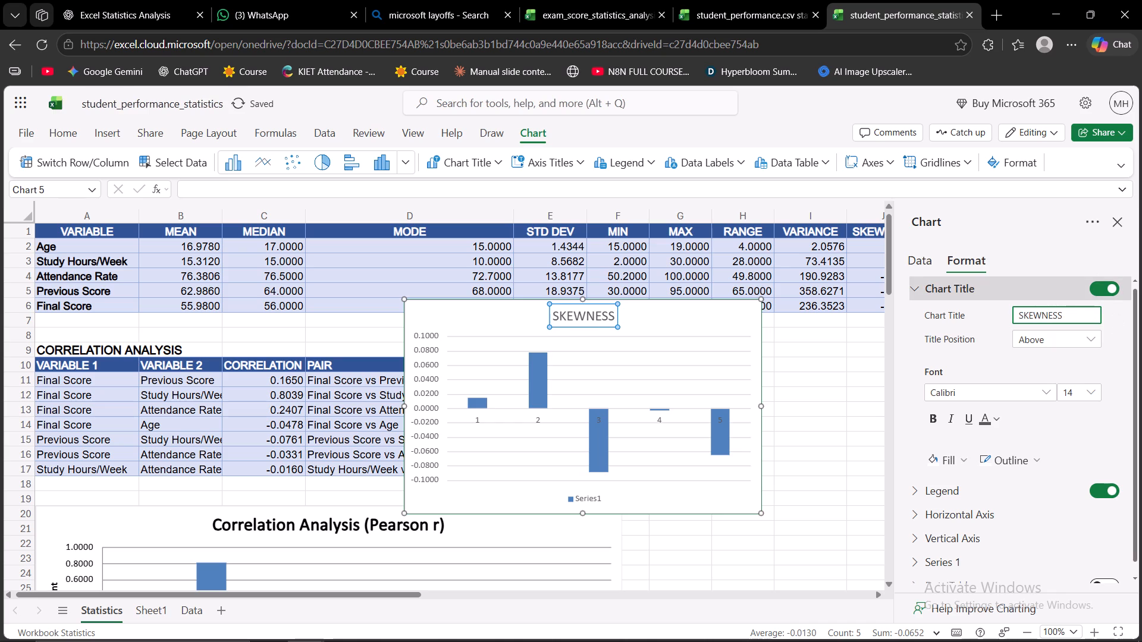
click(1116, 230)
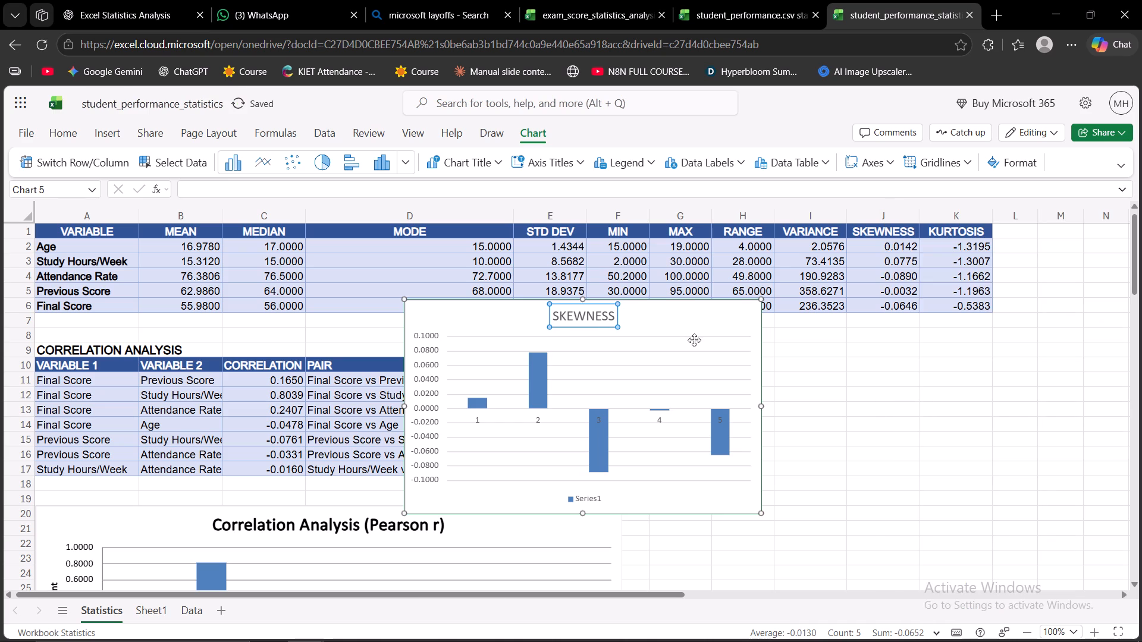
Move the SKEWNESS column chart from the Statistics sheet to Sheet1.
drag(694, 340, 694, 382)
right_click(694, 382)
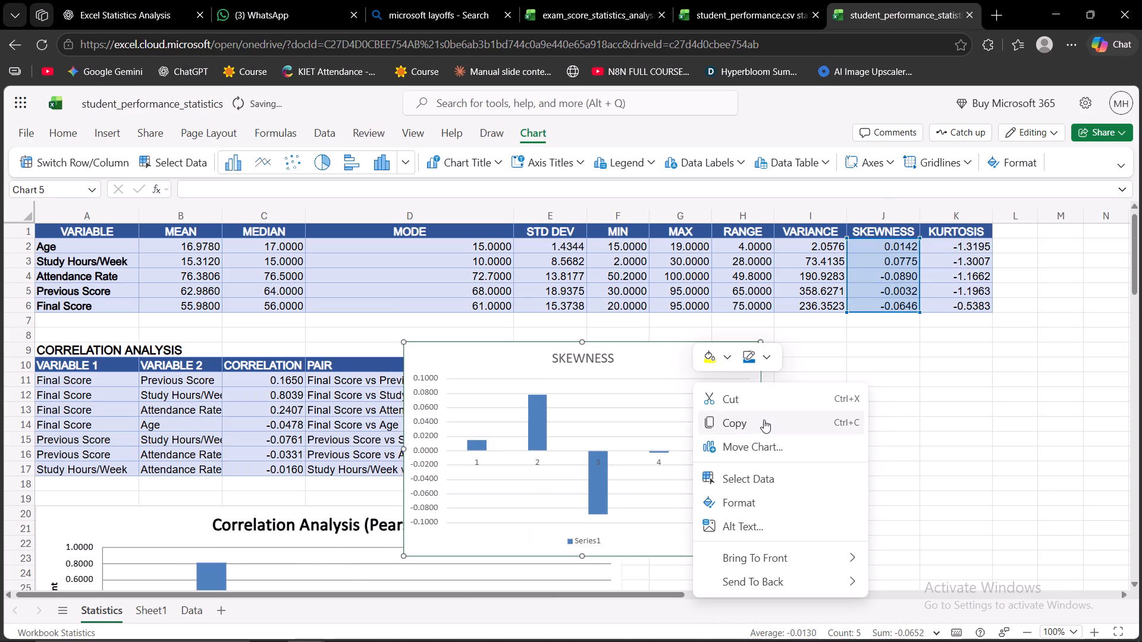
click(764, 439)
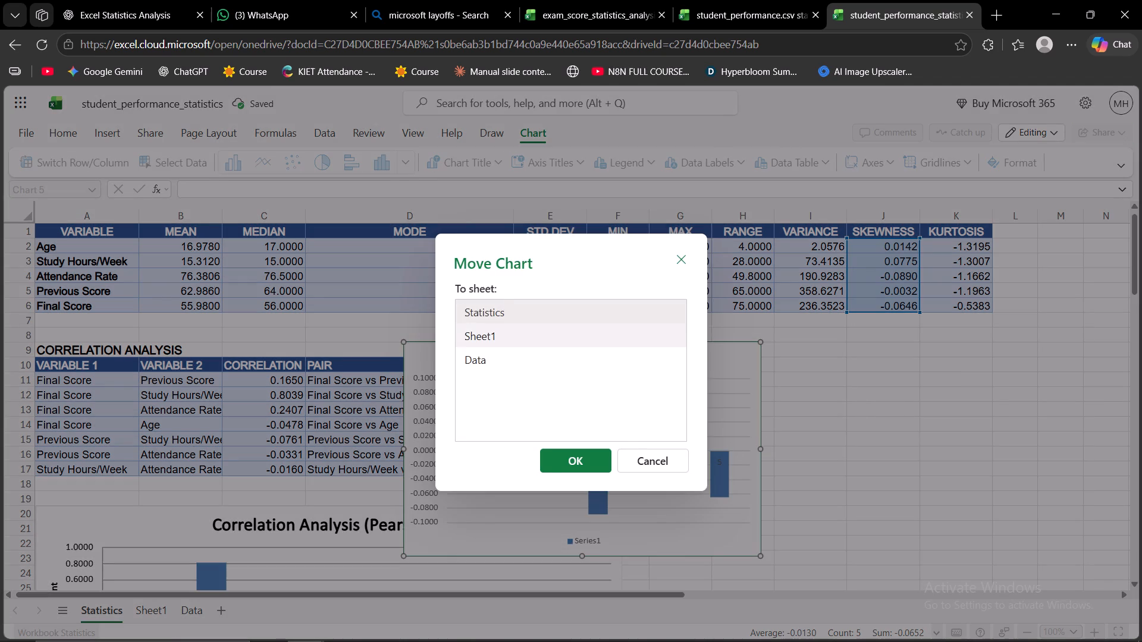
click(498, 336)
click(556, 468)
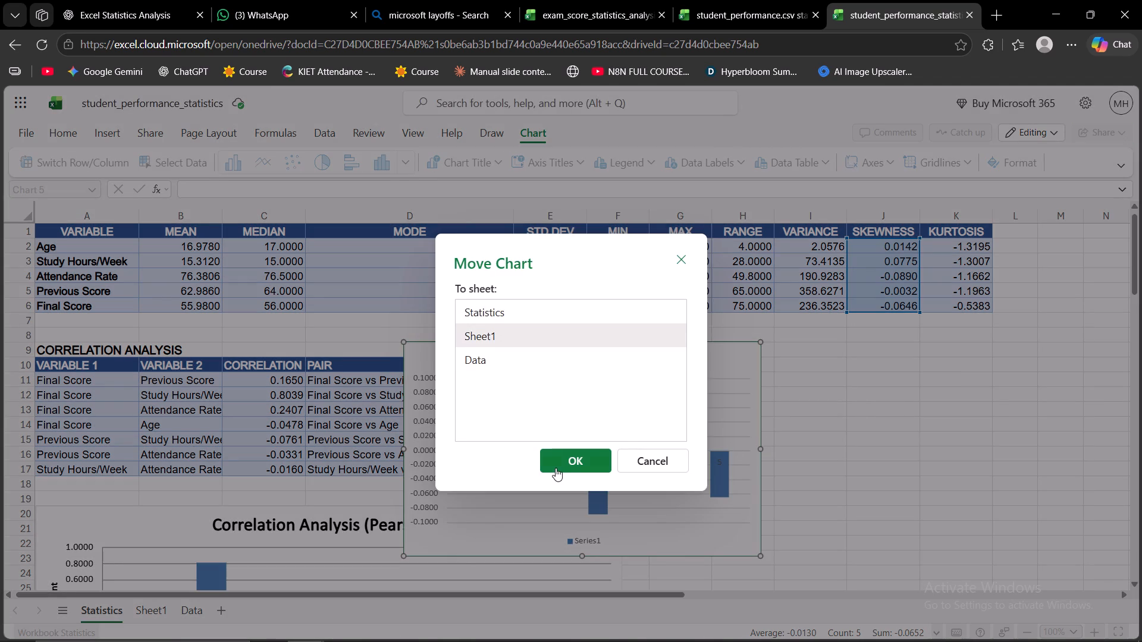
drag(661, 395, 796, 394)
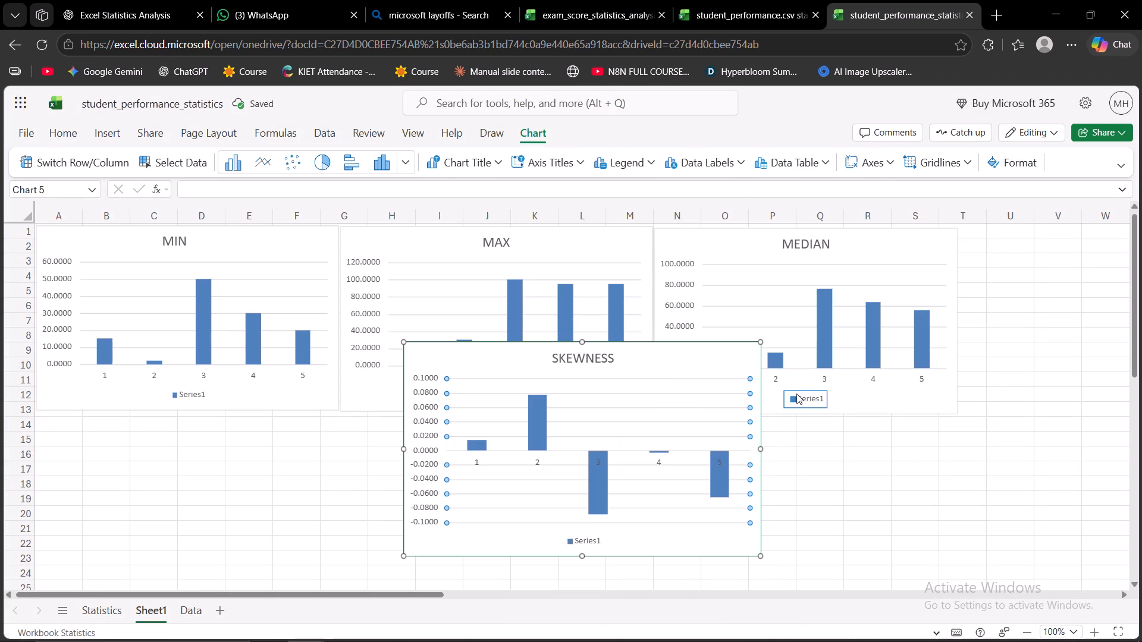
drag(796, 394, 780, 395)
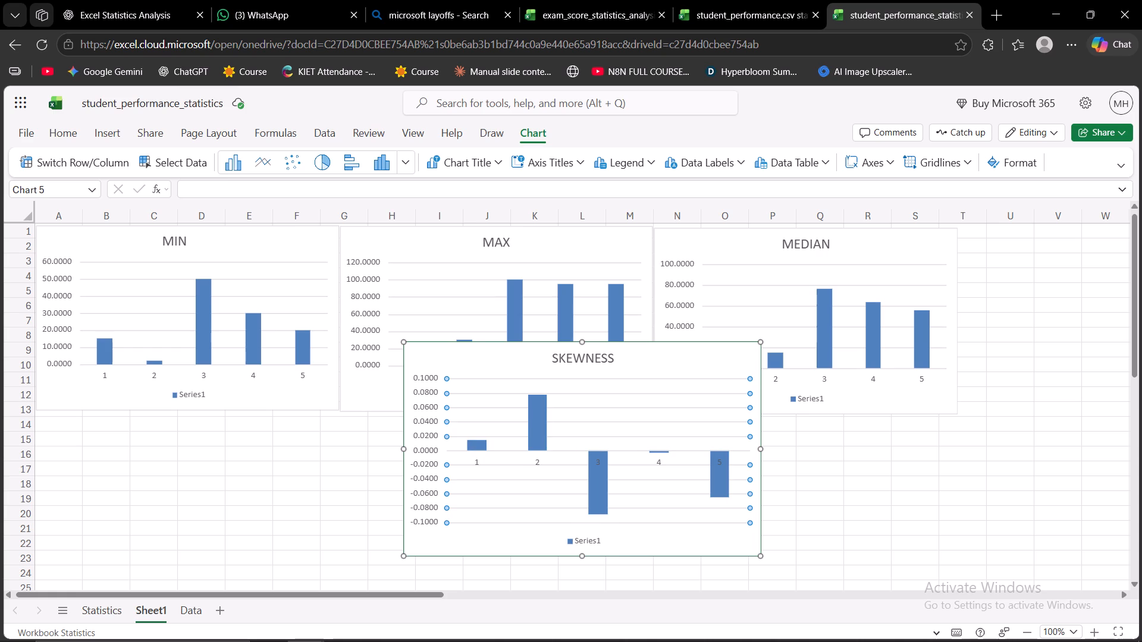
Shrink the MIN chart on Sheet1 so it covers about A1:F11.
click(272, 409)
drag(337, 410, 323, 401)
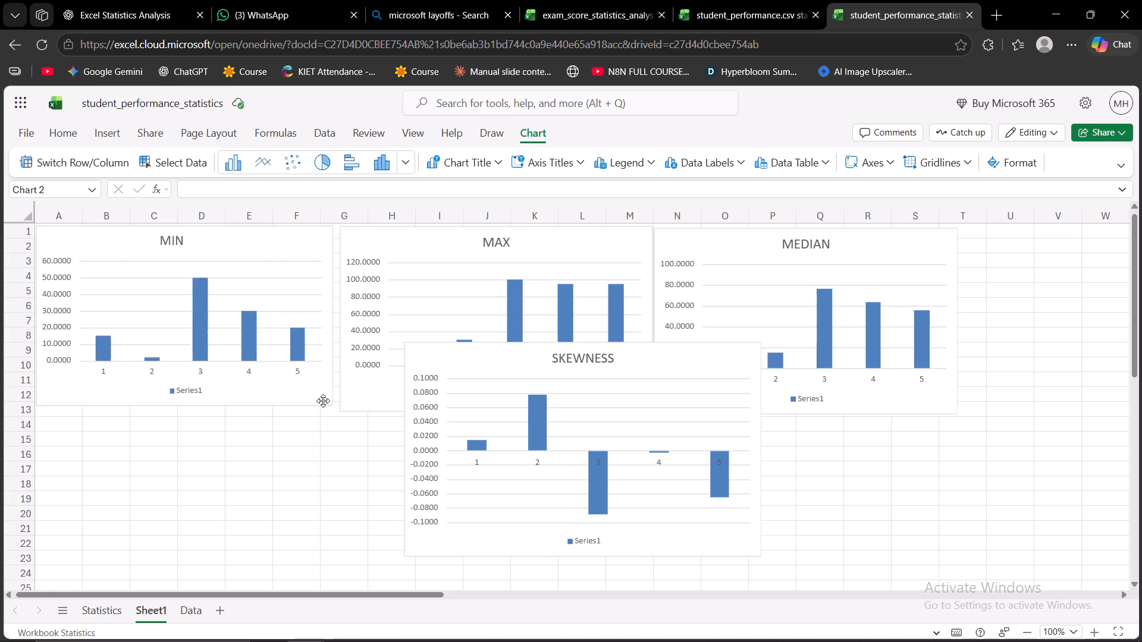
drag(323, 401, 296, 388)
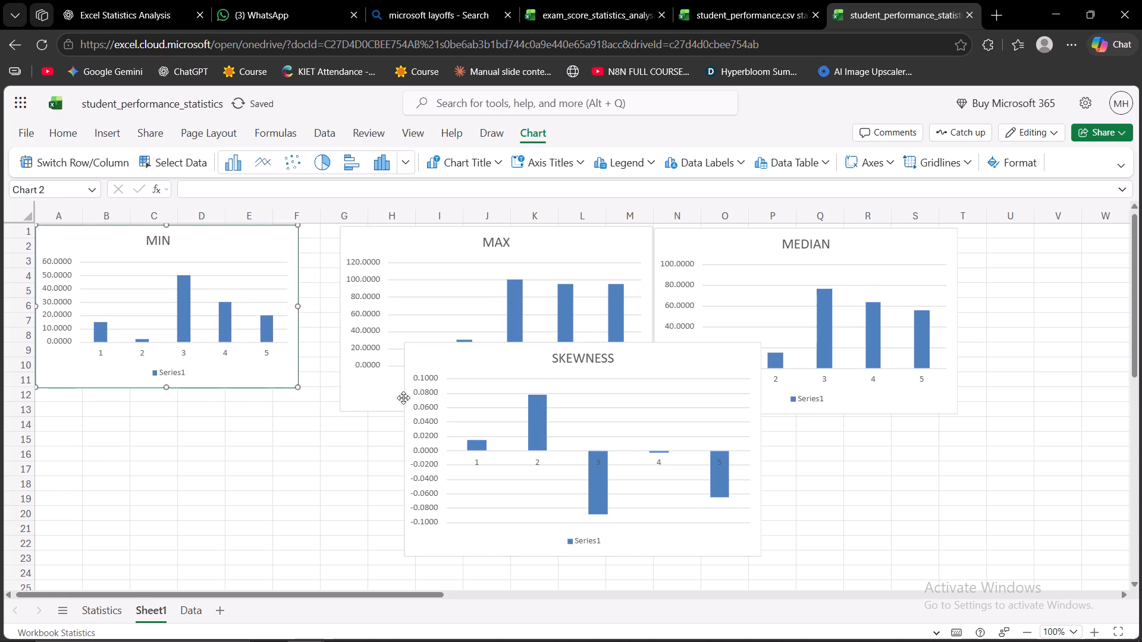
Shift the MAX and MEDIAN charts toward the MIN chart so that all three sit directly side by side.
click(385, 399)
drag(385, 399, 349, 395)
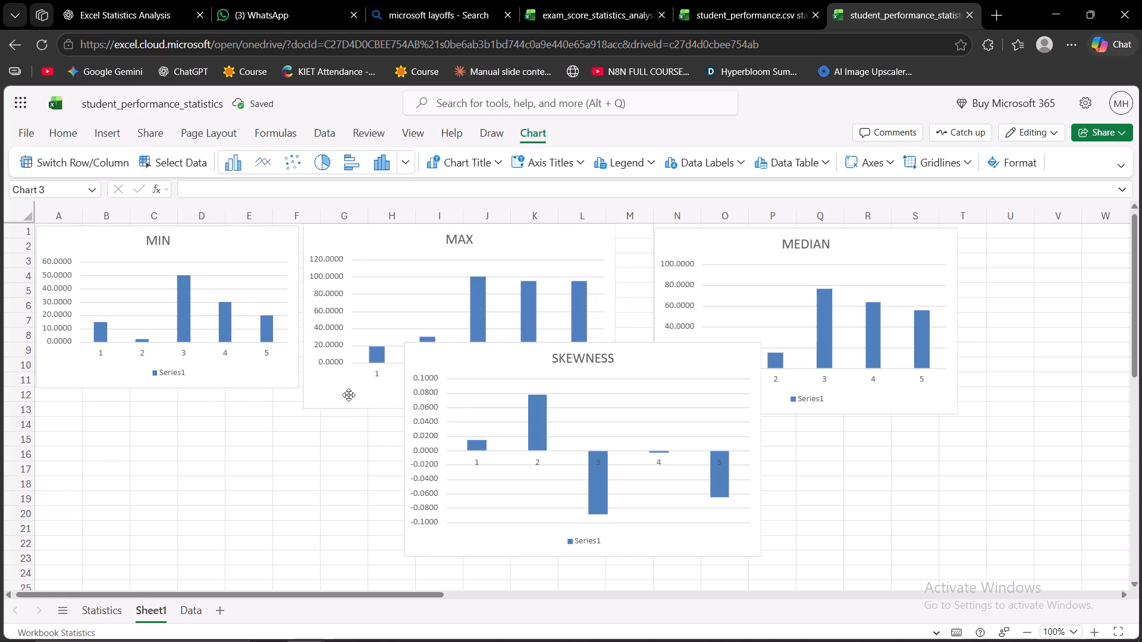
drag(349, 395, 344, 396)
drag(757, 311, 749, 311)
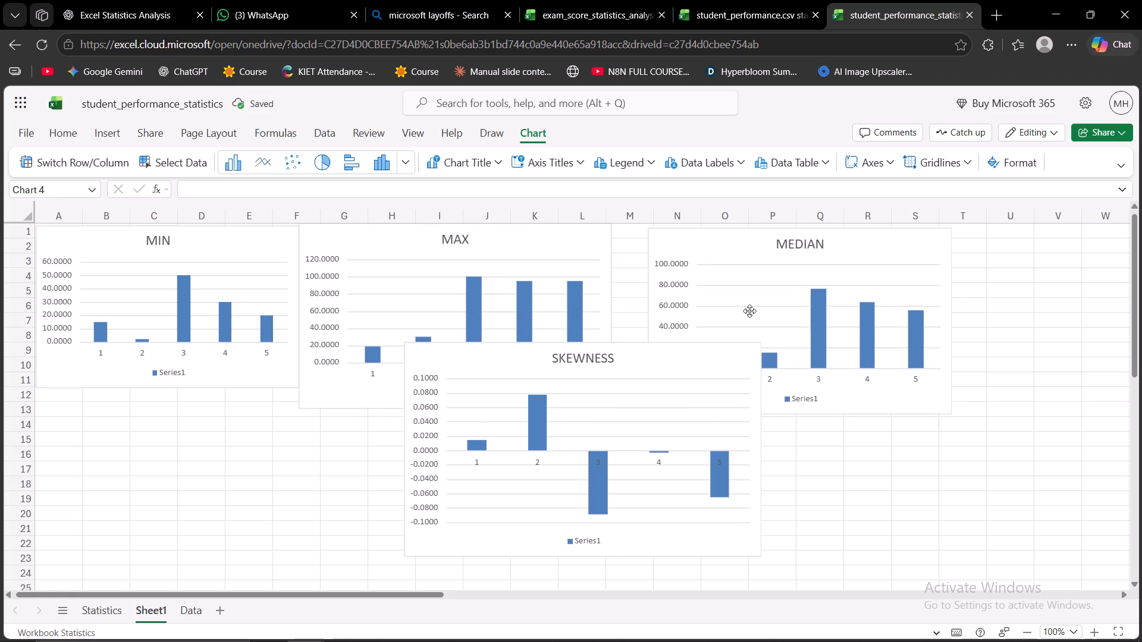
drag(749, 311, 716, 309)
Move the SKEWNESS chart clear of the other charts, below the MEDIAN chart and starting at about M14.
drag(573, 381, 813, 467)
Shrink the MAX chart to the MIN chart's height so it covers about F1:L11.
click(587, 399)
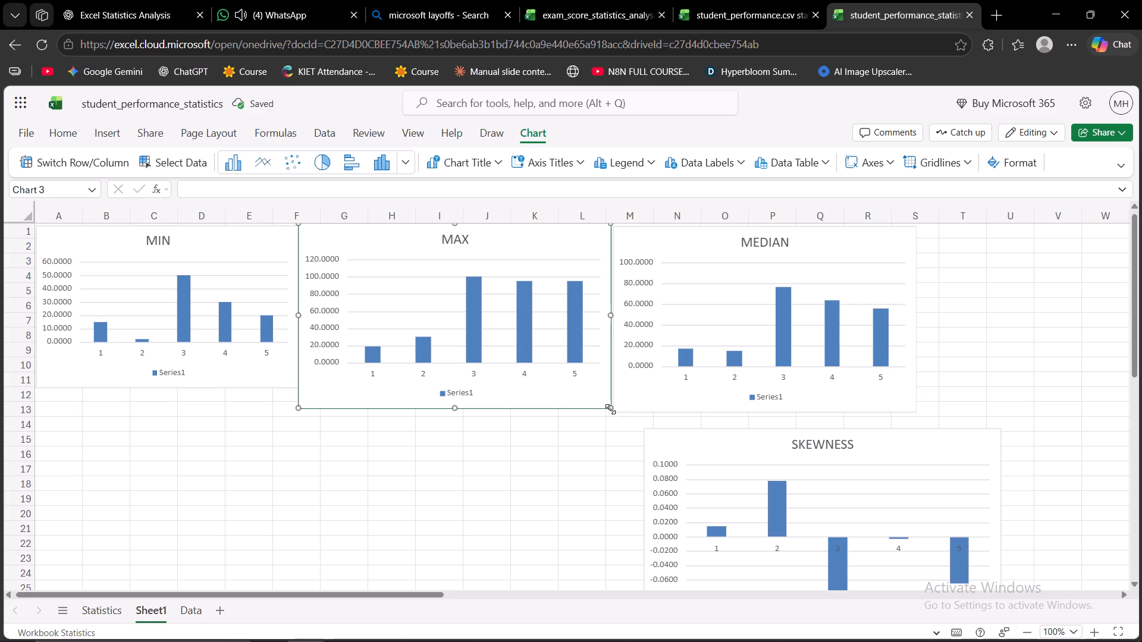
drag(610, 408, 581, 387)
Move the MEDIAN chart flush against the MAX chart and shrink it to cover about L1:R11.
drag(680, 360, 657, 355)
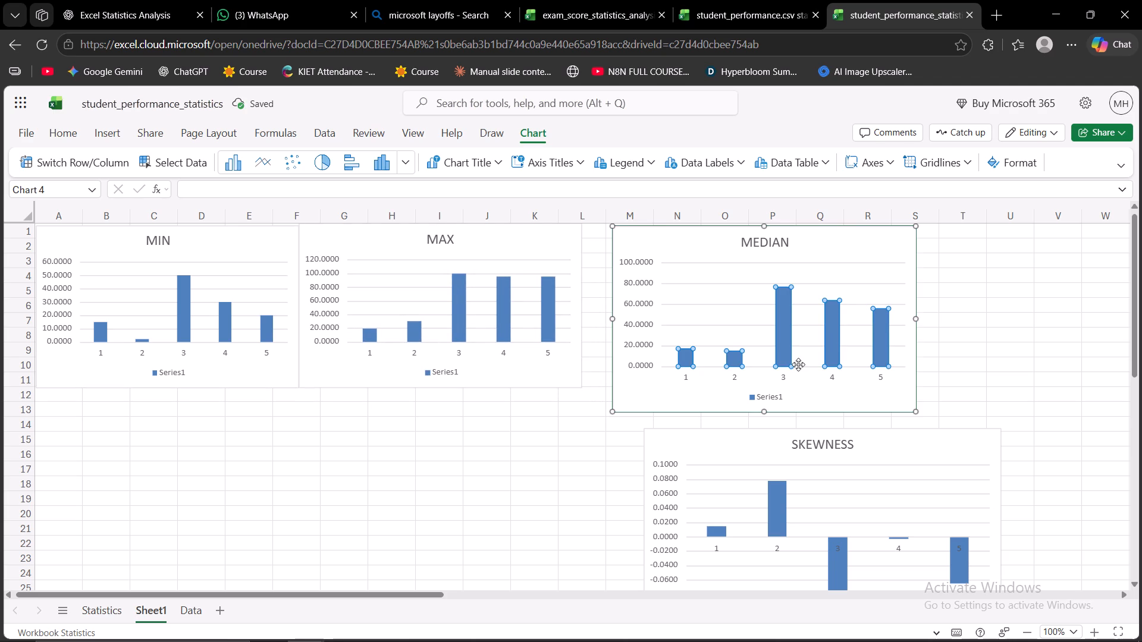
click(962, 353)
drag(862, 279, 826, 276)
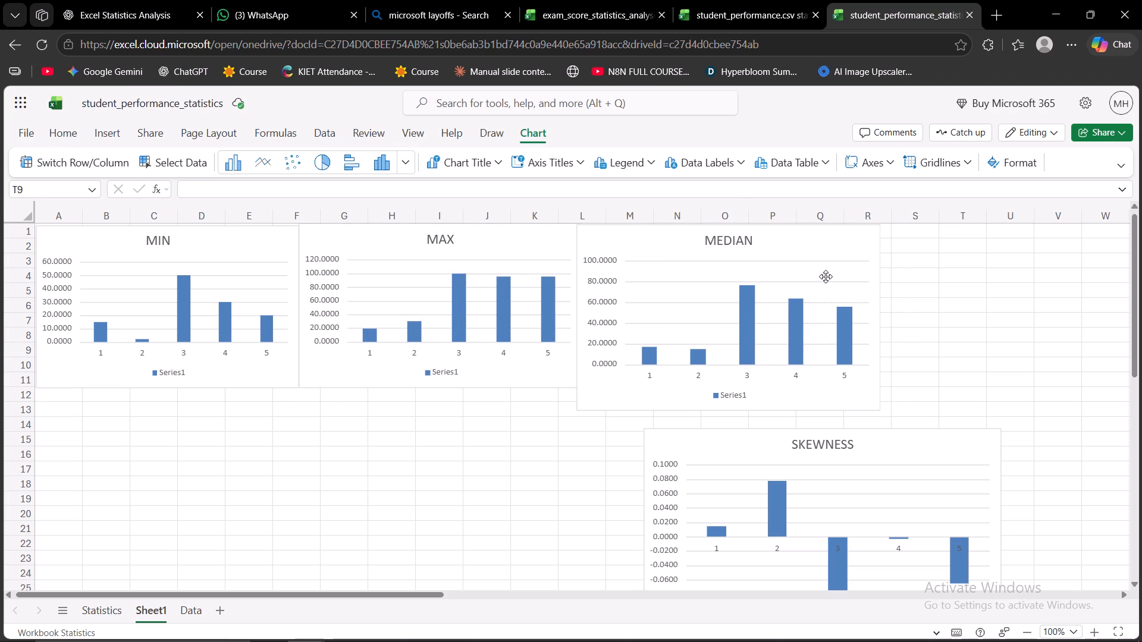
drag(826, 276, 833, 276)
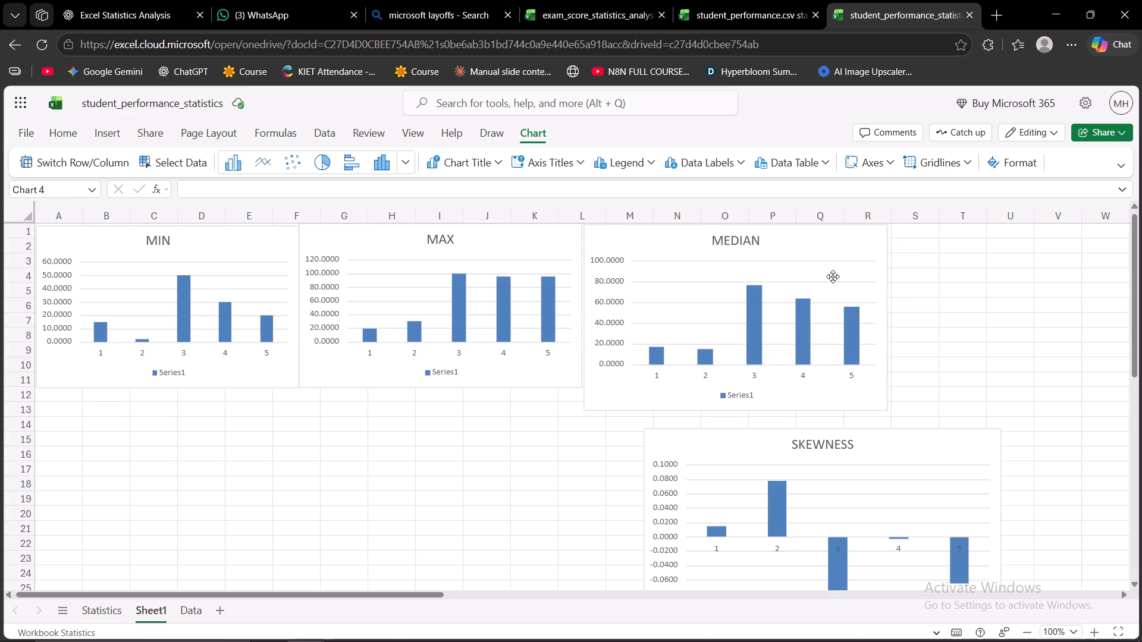
drag(833, 276, 832, 276)
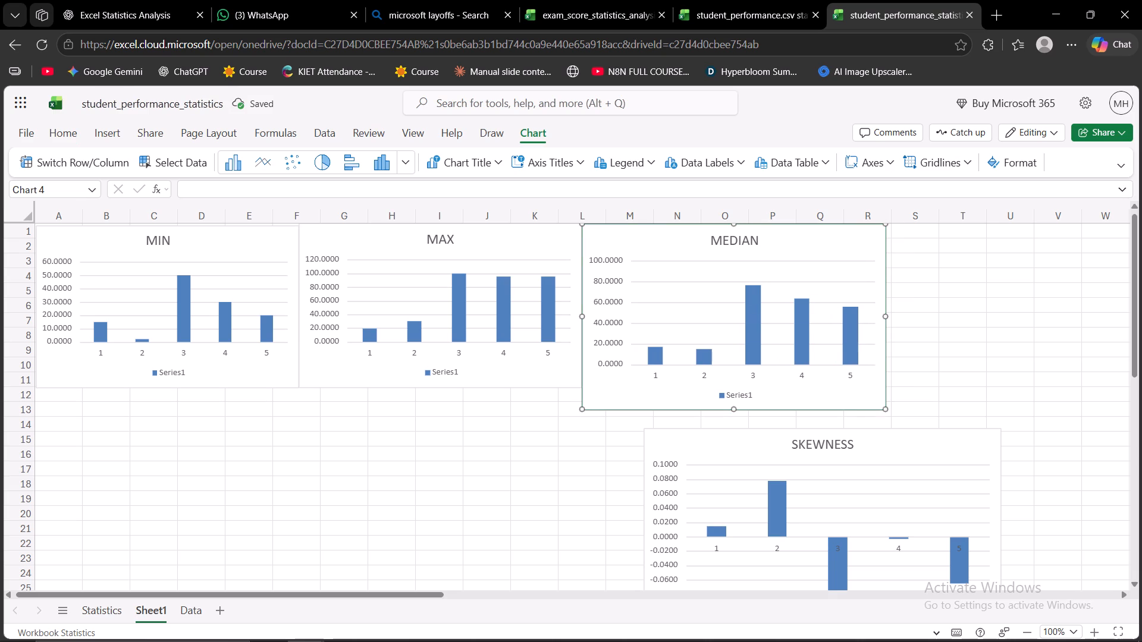
drag(887, 411, 860, 388)
Move the SKEWNESS chart up into the top row, directly beside the MEDIAN chart and starting at about R1.
drag(879, 506, 945, 393)
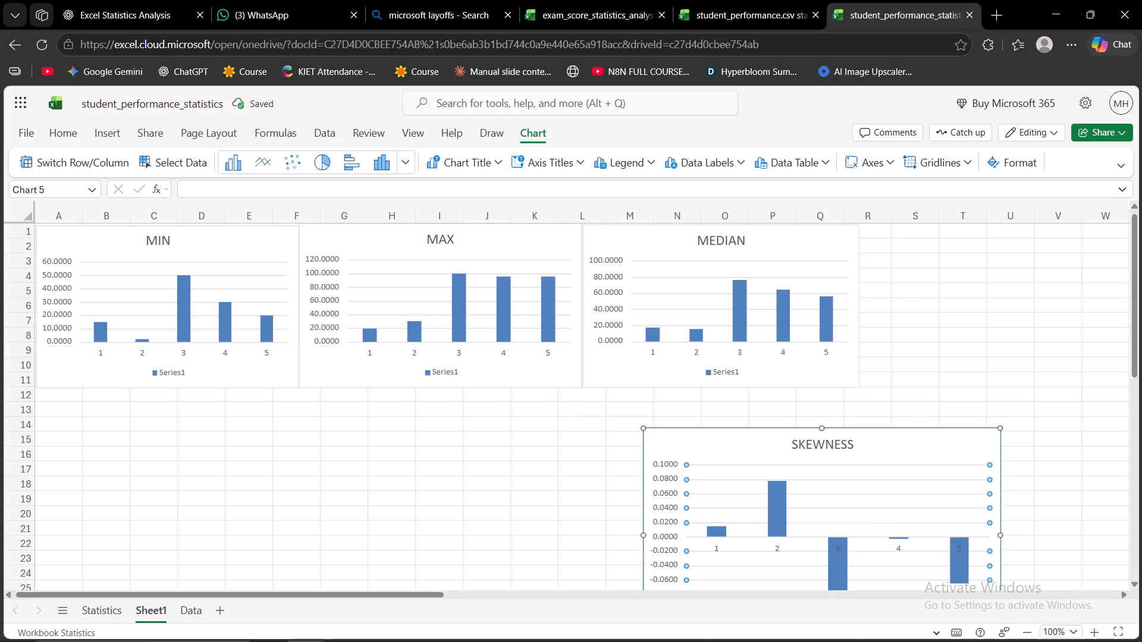
click(949, 410)
drag(914, 452, 937, 426)
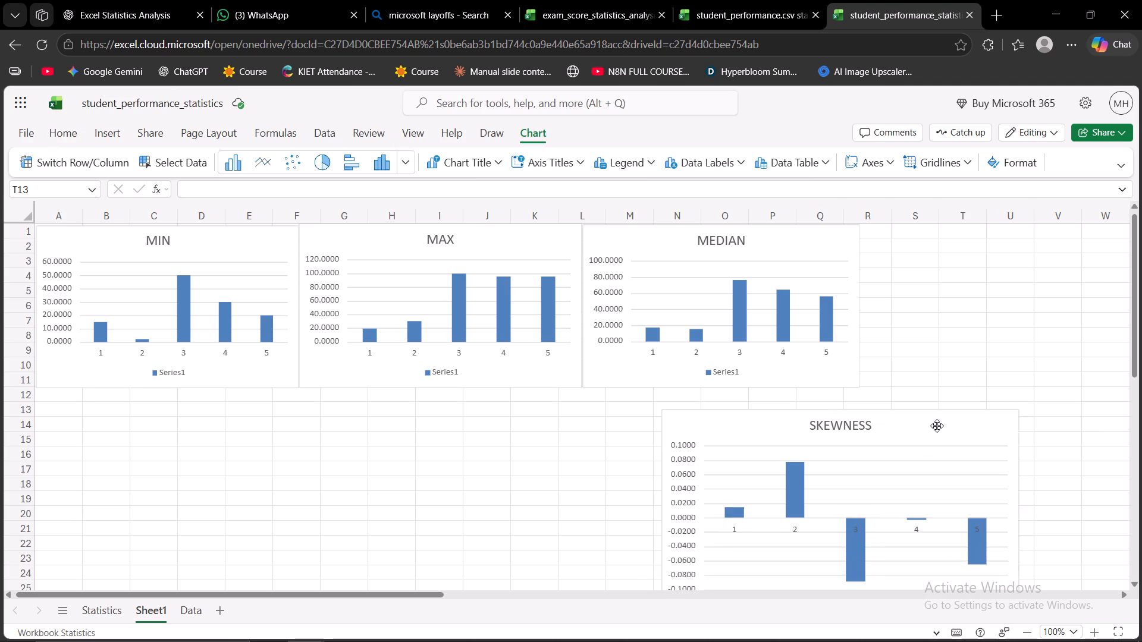
drag(937, 426, 834, 228)
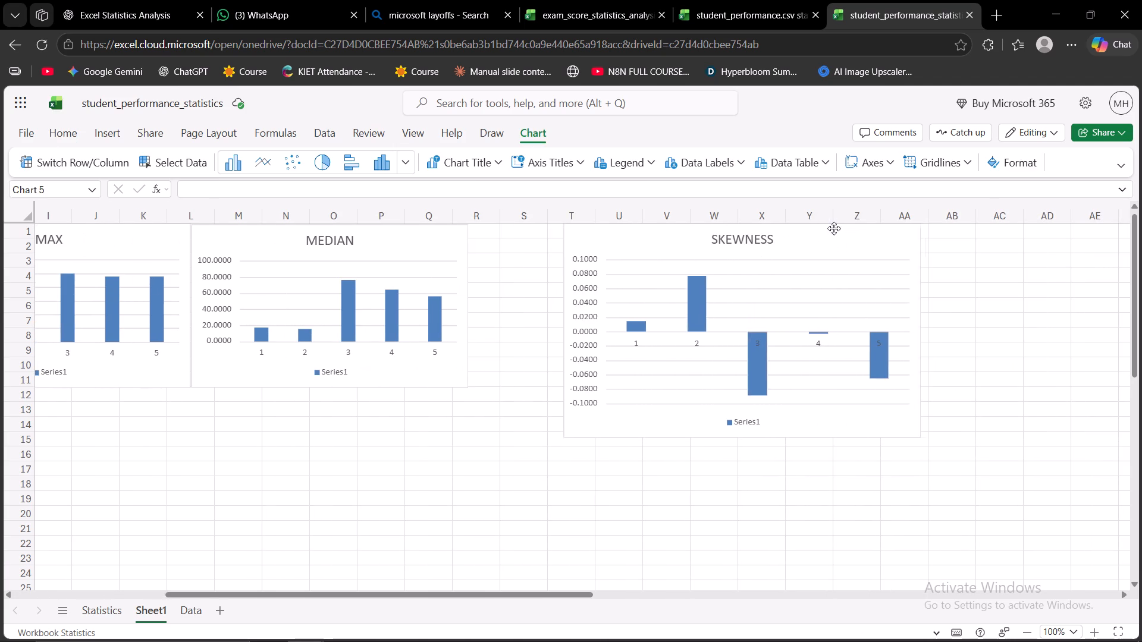
drag(834, 228, 739, 193)
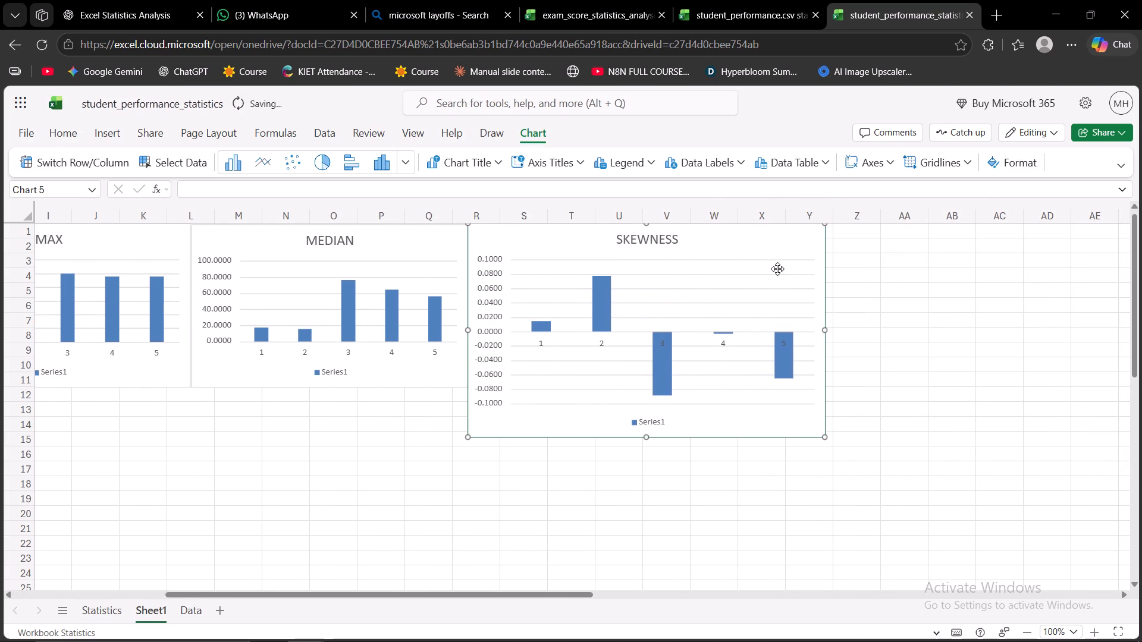
Shrink the SKEWNESS chart to about R1:X11 and align it with the other charts in the row.
drag(827, 437, 792, 407)
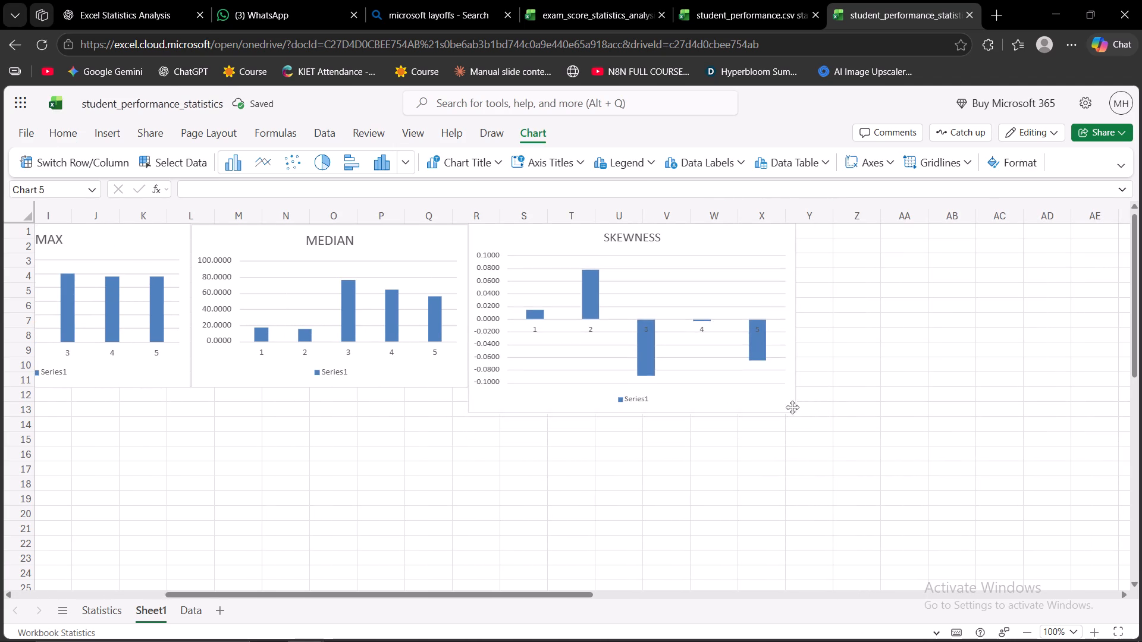
drag(792, 407, 757, 389)
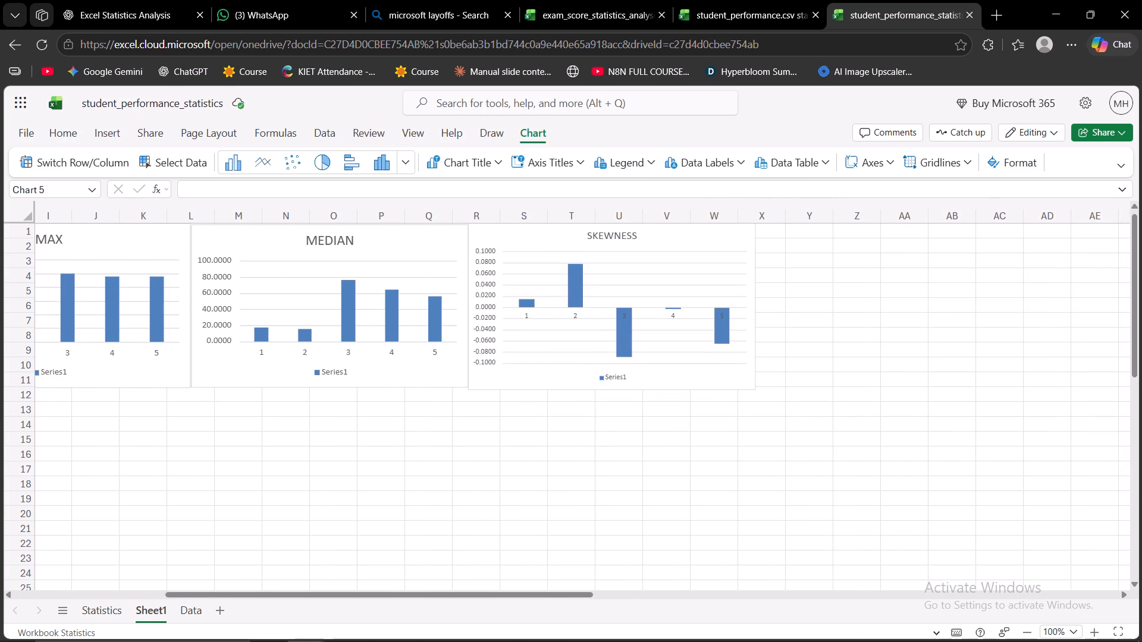
drag(757, 389, 754, 387)
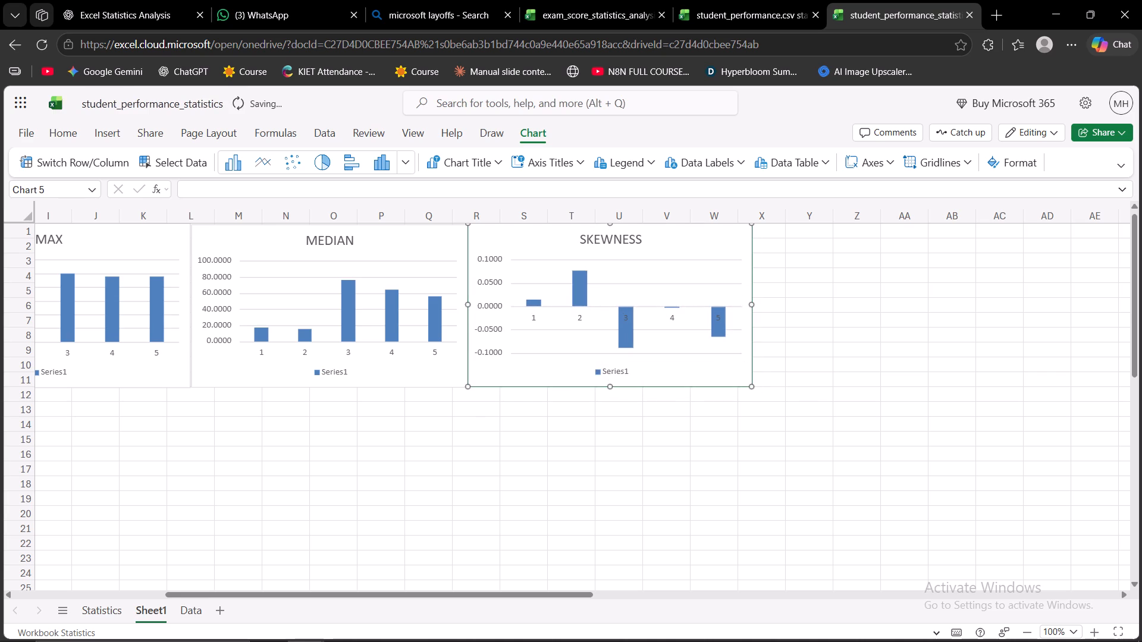
drag(669, 311, 669, 327)
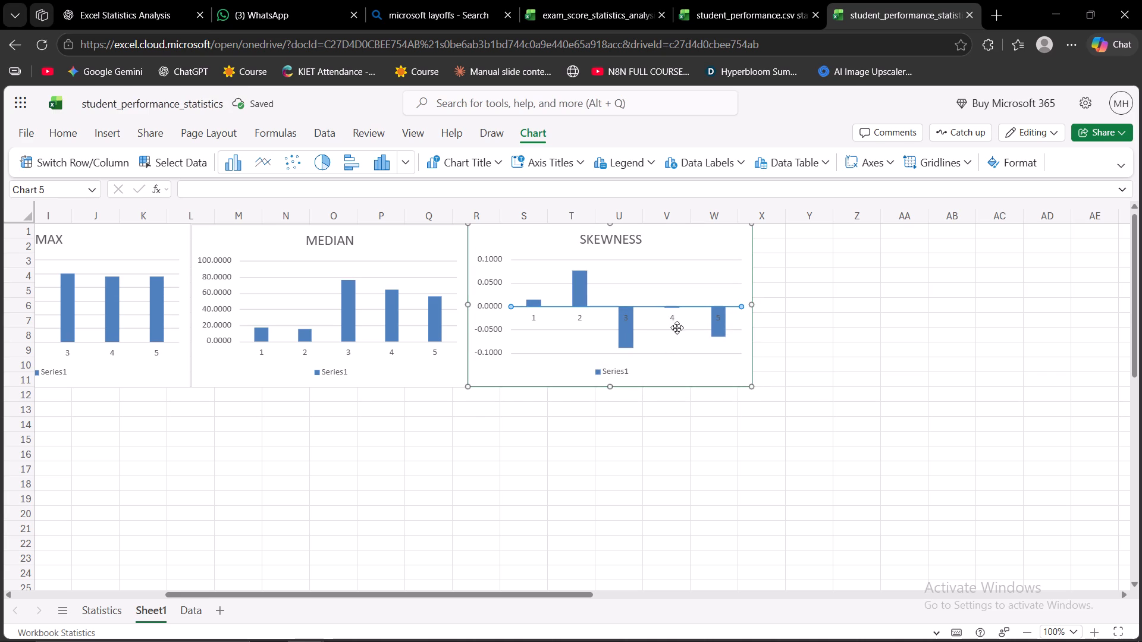
click(816, 360)
click(695, 270)
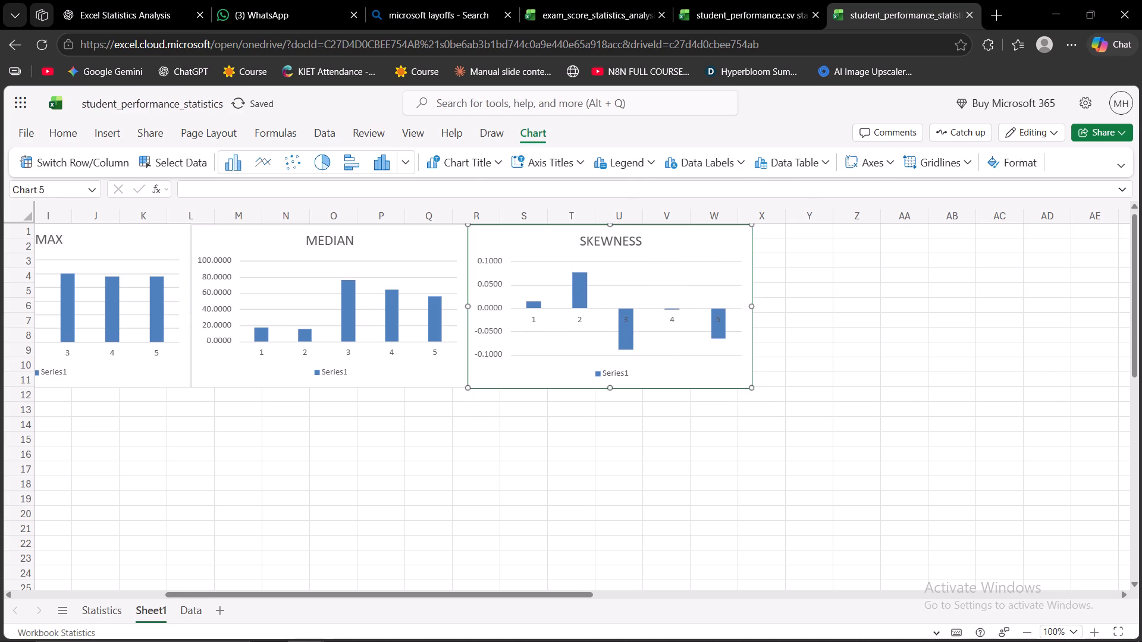
drag(558, 591, 402, 599)
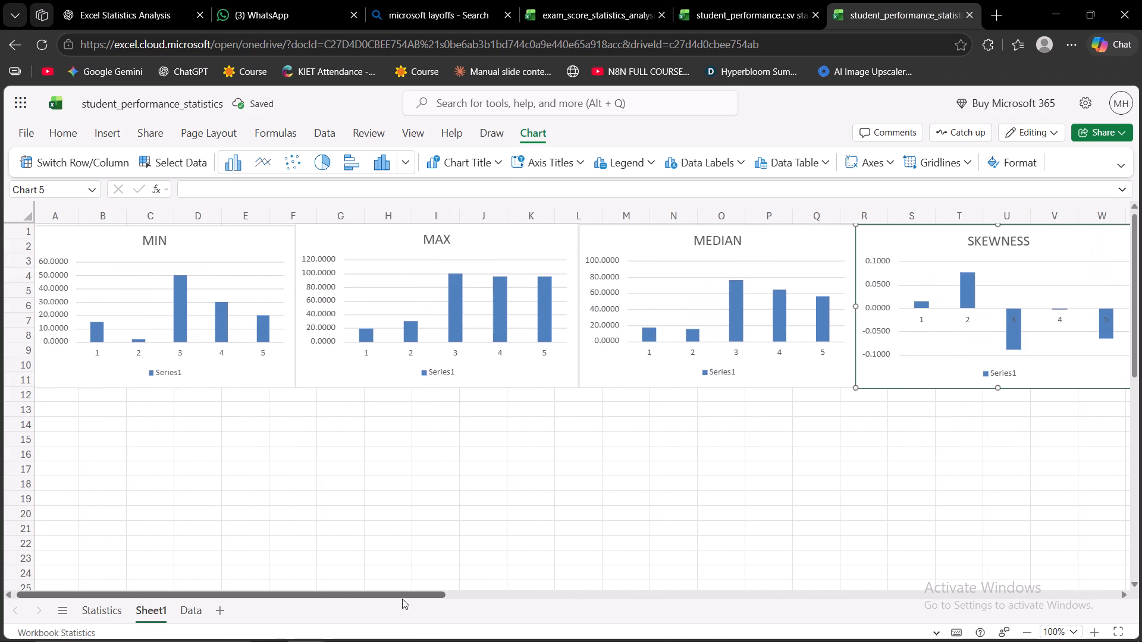
drag(402, 599, 397, 599)
click(627, 444)
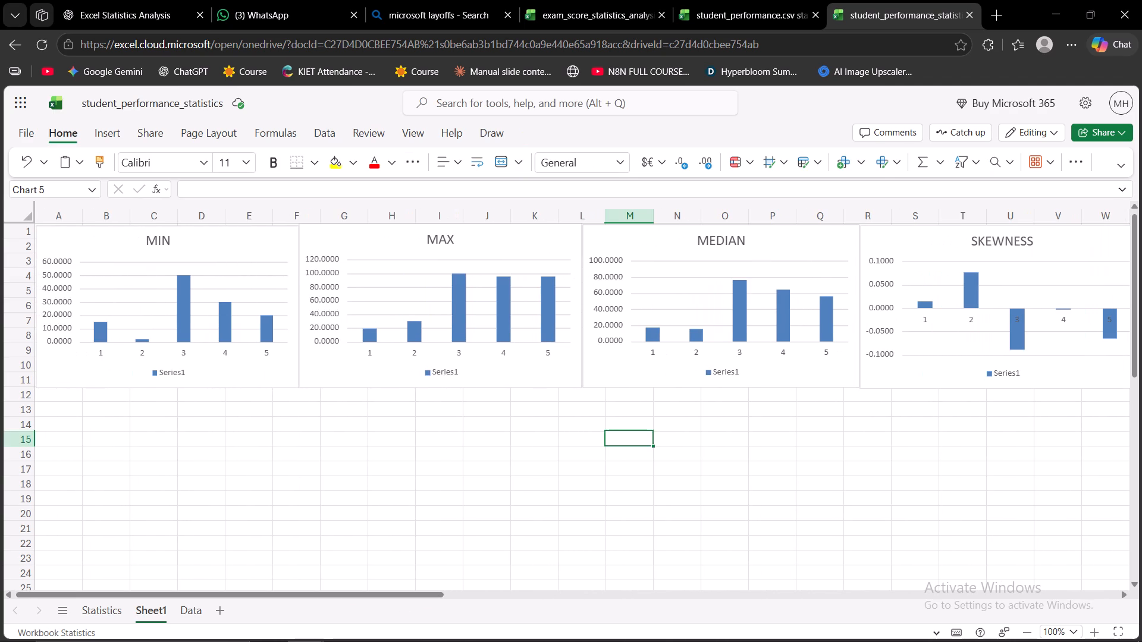
Insert a column chart of the MODE values D2:D6 on the Statistics sheet.
click(109, 605)
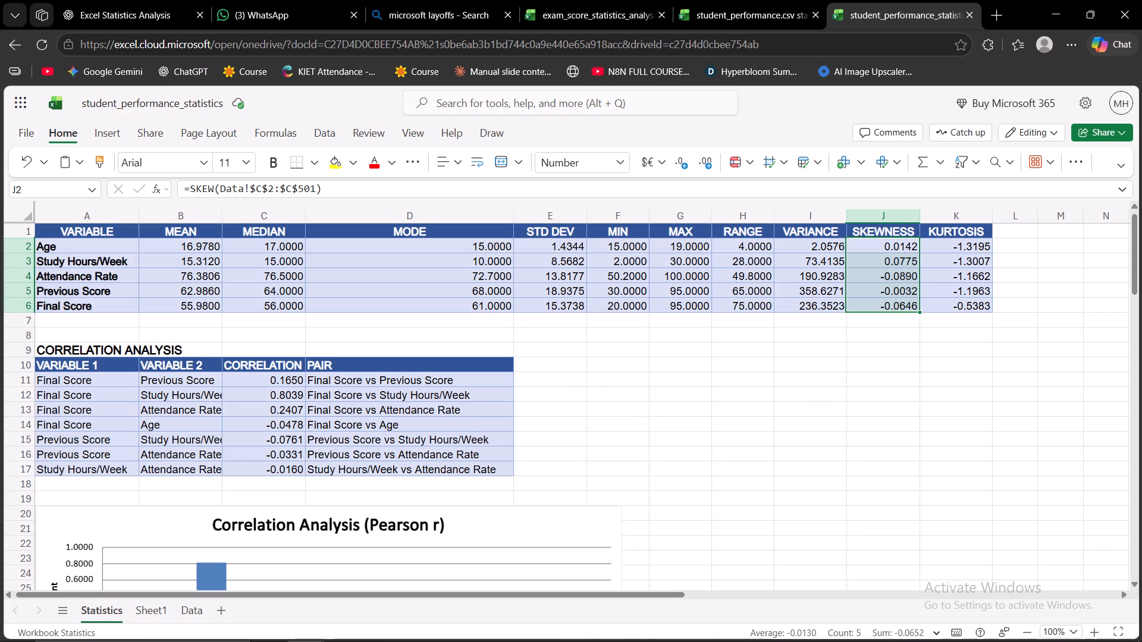
click(495, 247)
drag(495, 247, 492, 283)
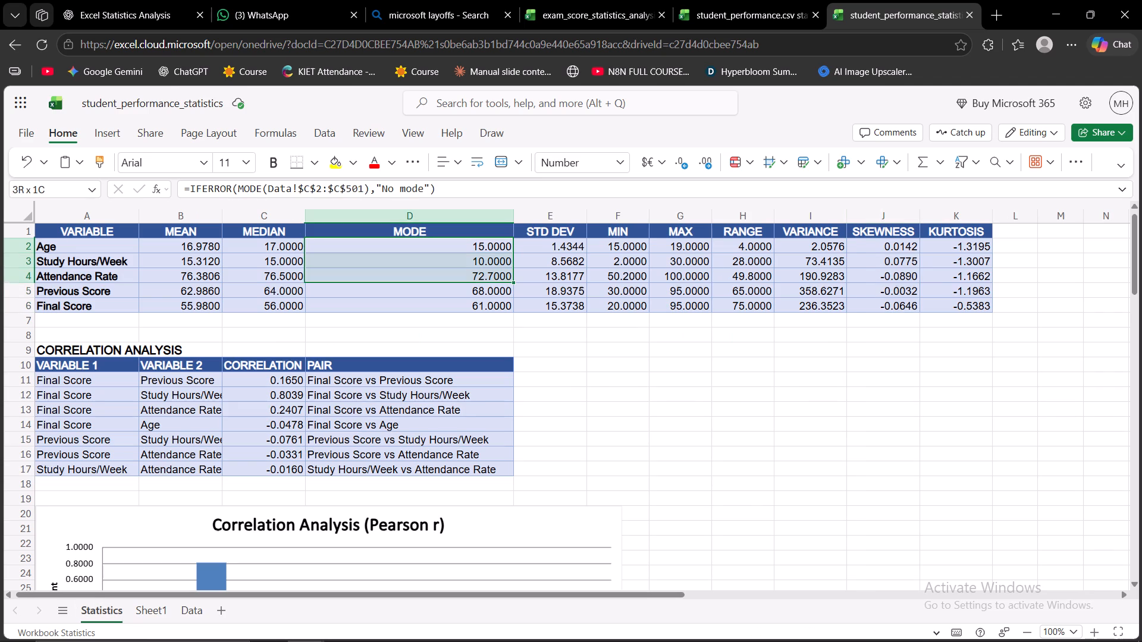
drag(492, 283, 490, 307)
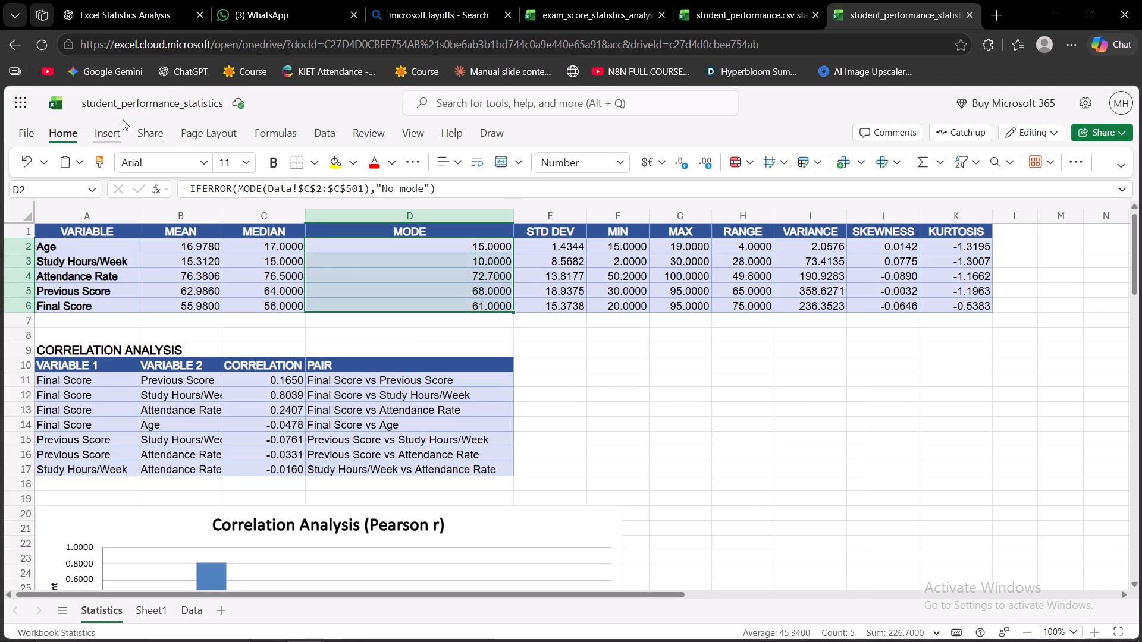
click(113, 128)
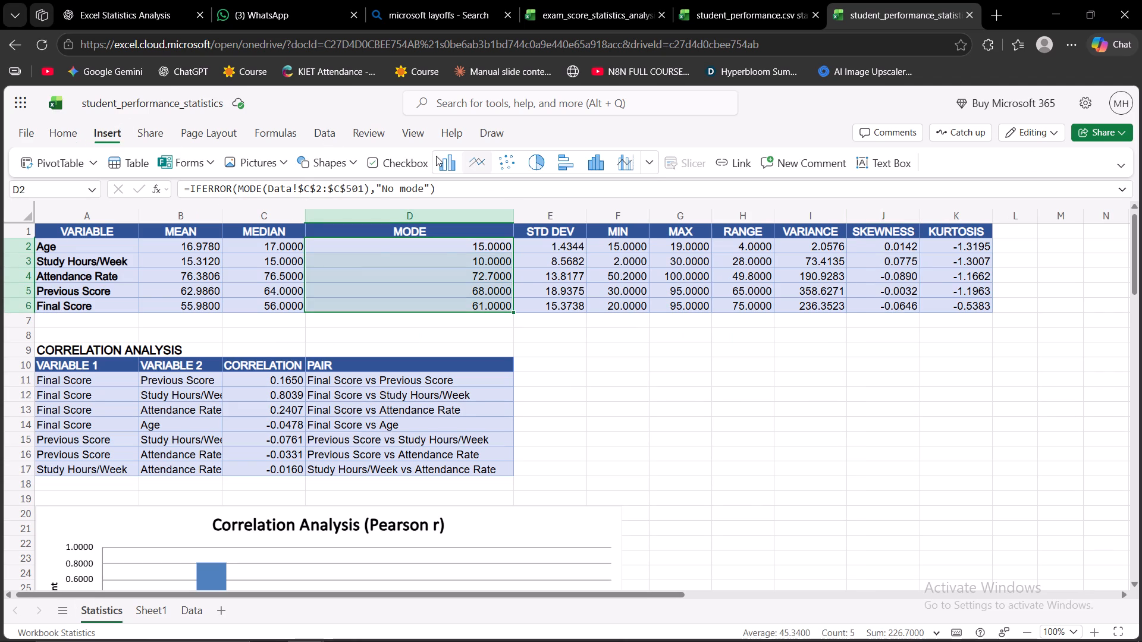
click(451, 166)
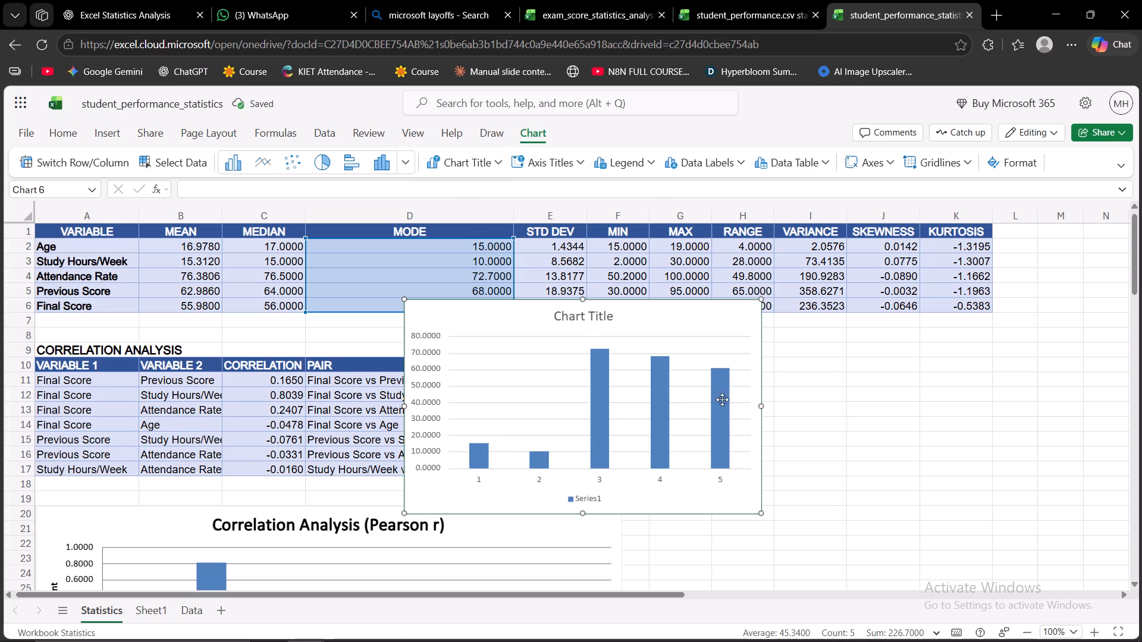
Title the new column chart MODE.
double_click(579, 317)
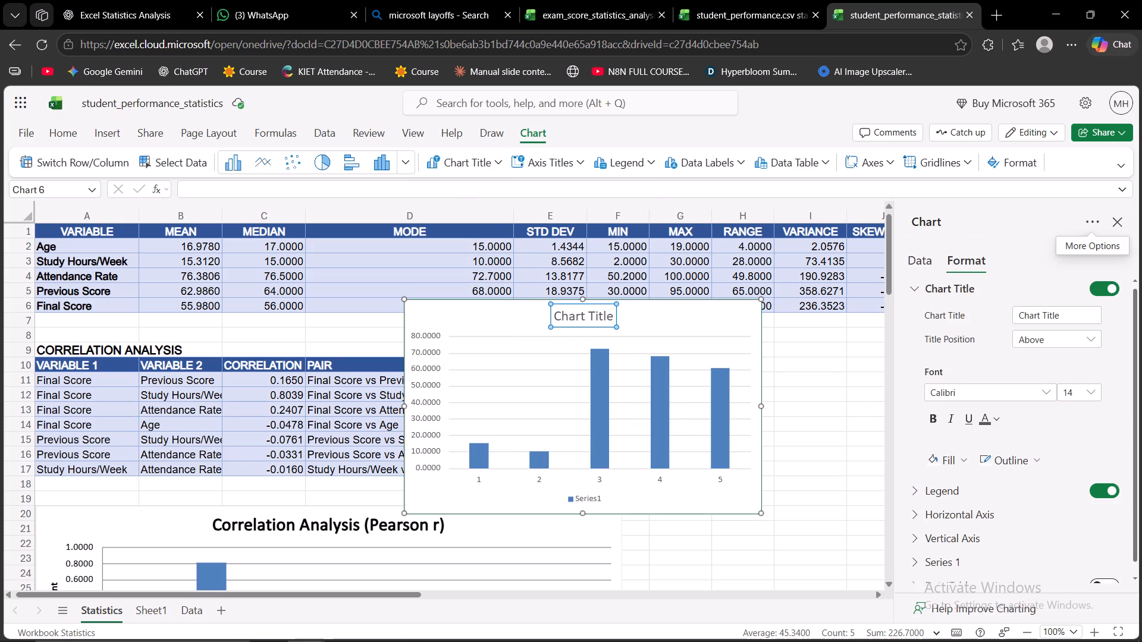
click(1083, 310)
double_click(1083, 310)
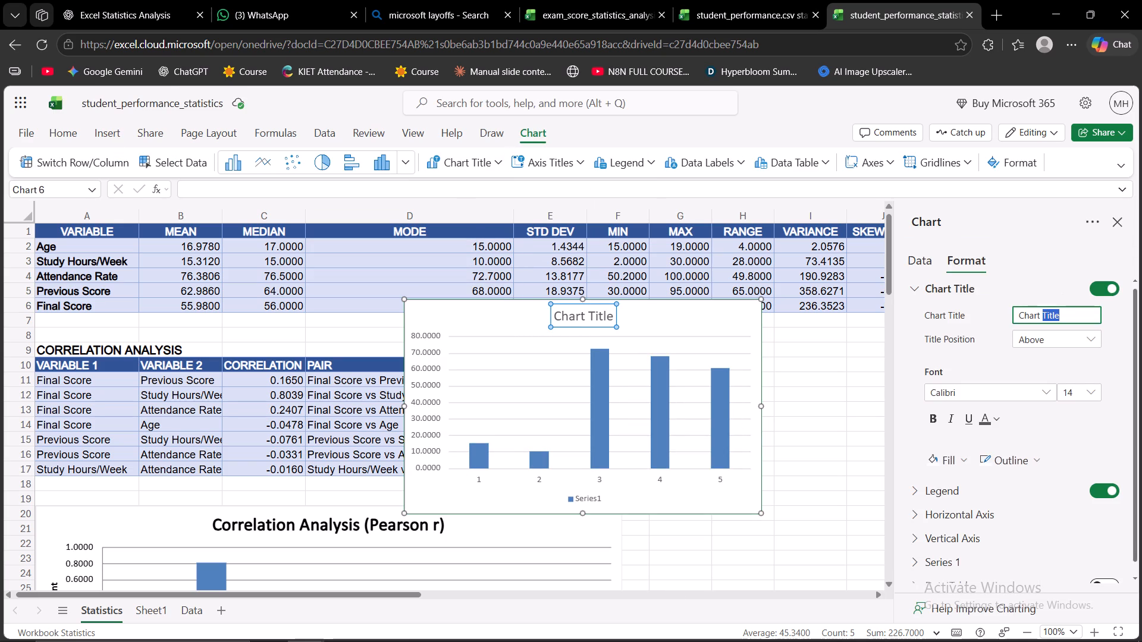
key(BackSpace)
key(BackSpace)
key(BackSpace)
key(BackSpace)
key(BackSpace)
key(BackSpace)
key(BackSpace)
key(BackSpace)
key(BackSpace)
key(BackSpace)
key(BackSpace)
key(BackSpace)
key(BackSpace)
key(BackSpace)
key(BackSpace)
key(BackSpace)
key(BackSpace)
key(BackSpace)
text(MODE)
key(Return)
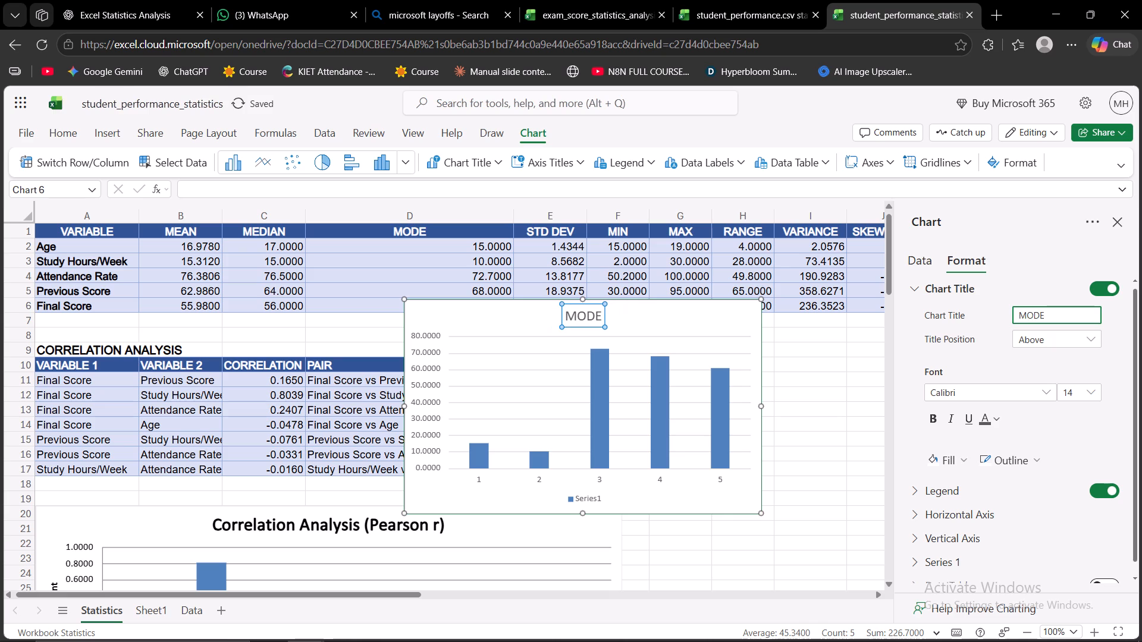
click(852, 370)
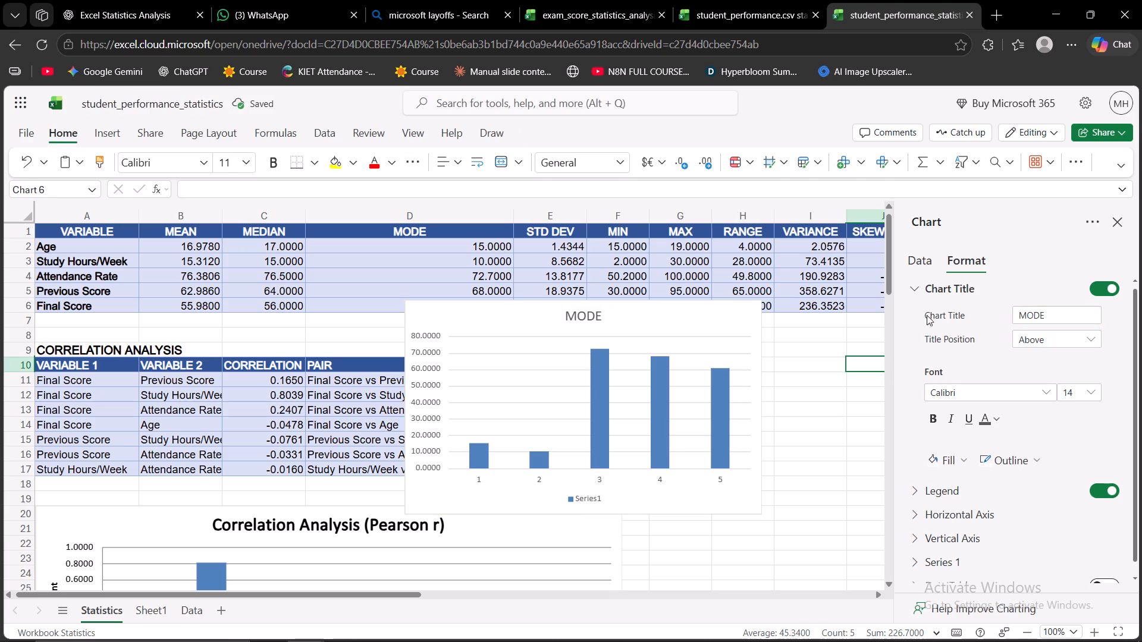
click(1118, 215)
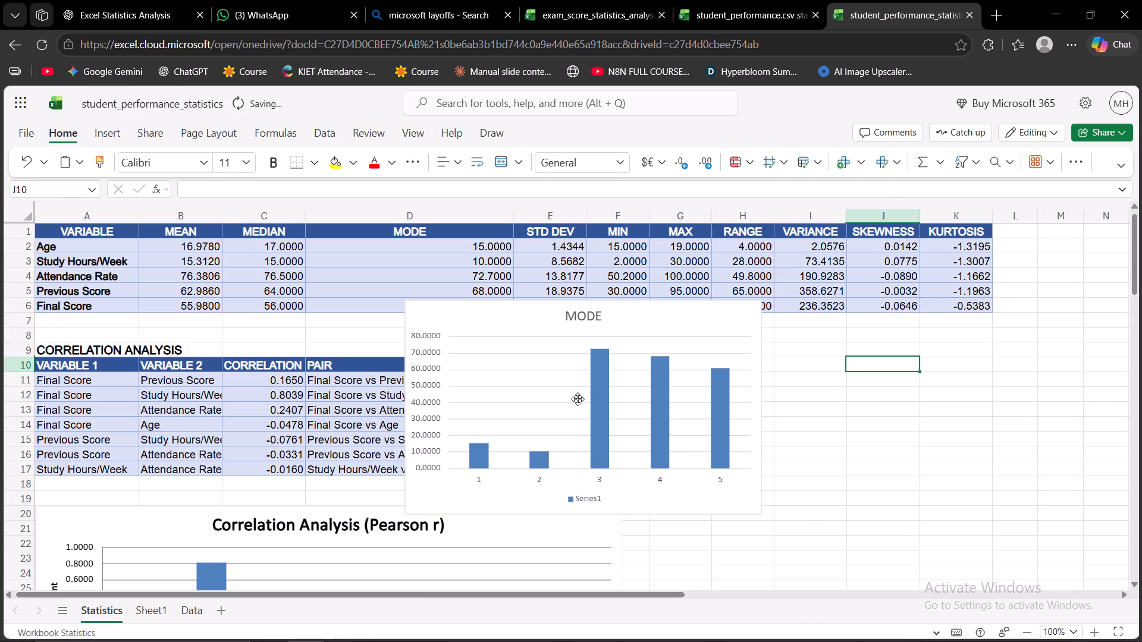
Move the MODE chart from the Statistics sheet to Sheet1.
right_click(684, 331)
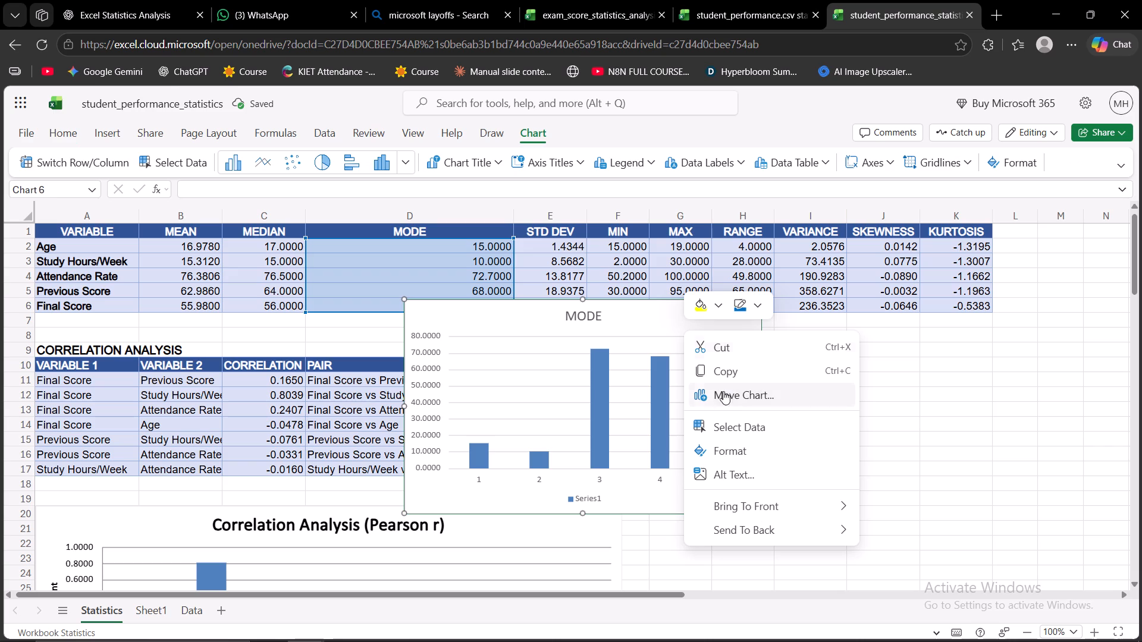
click(735, 397)
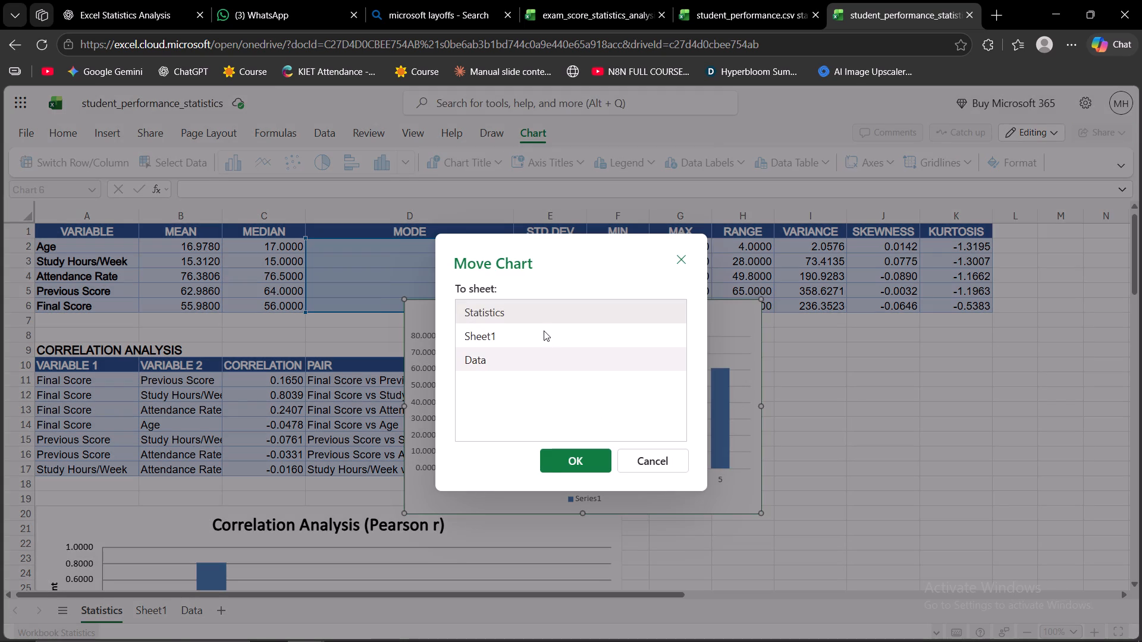
click(544, 331)
click(553, 460)
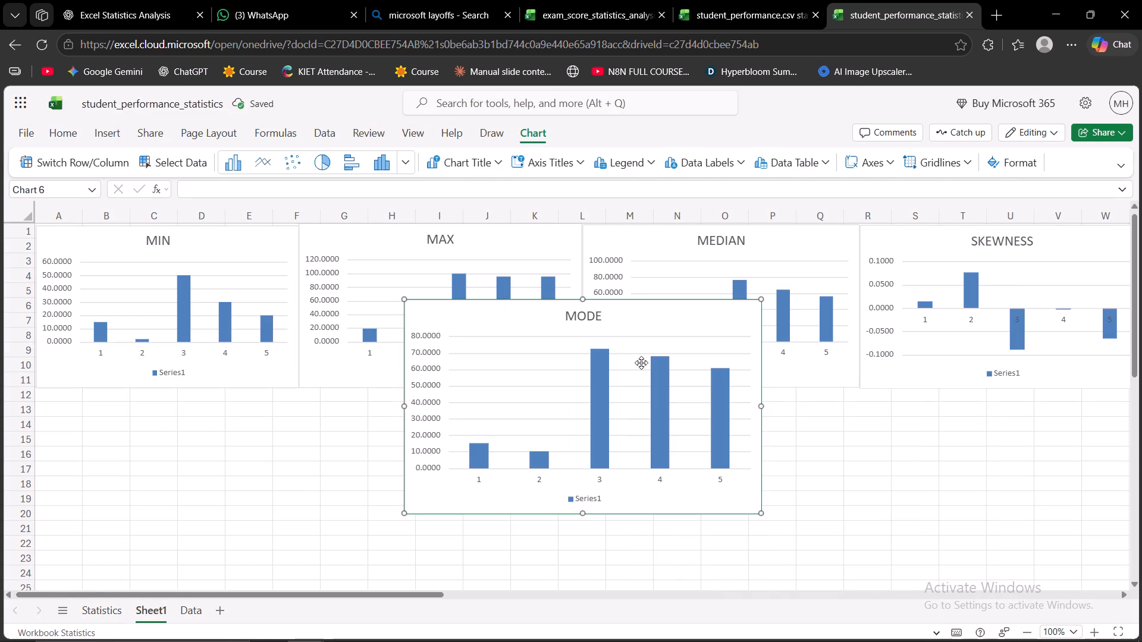
Place the MODE chart directly below the MIN chart and shrink it to cover about A12:F22.
drag(667, 329, 313, 408)
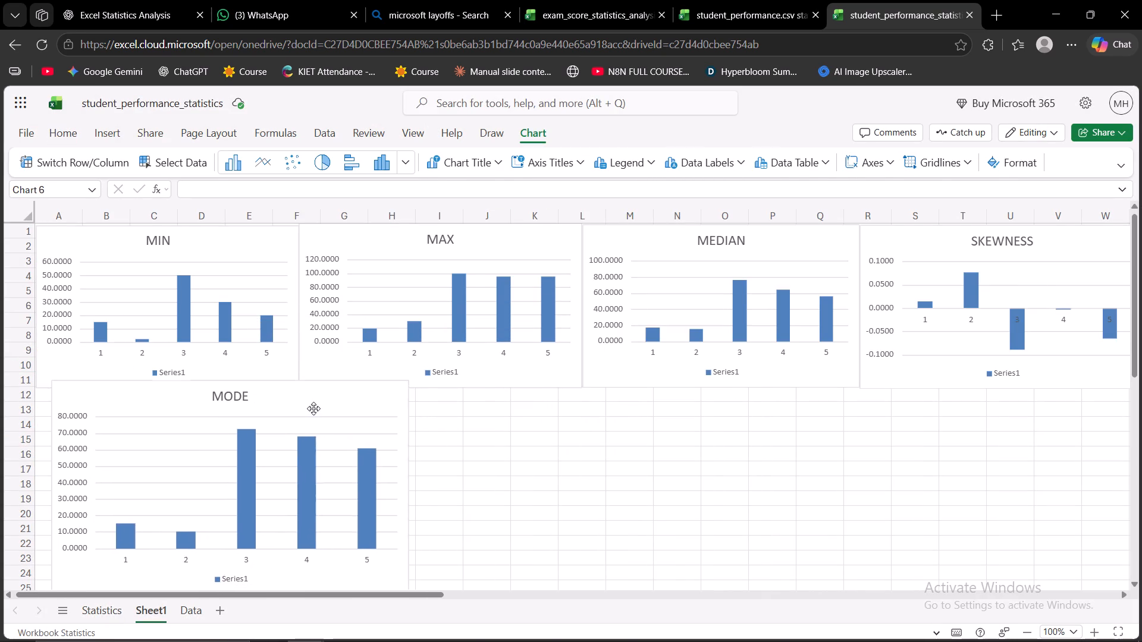
drag(313, 408, 298, 416)
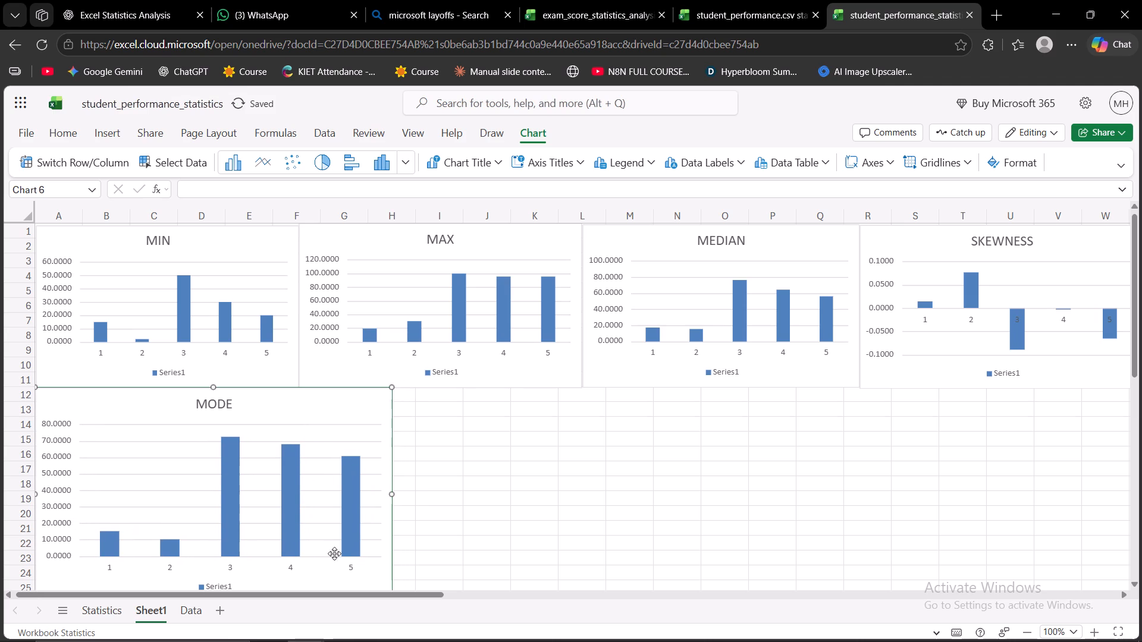
scroll(422, 531, down, 1)
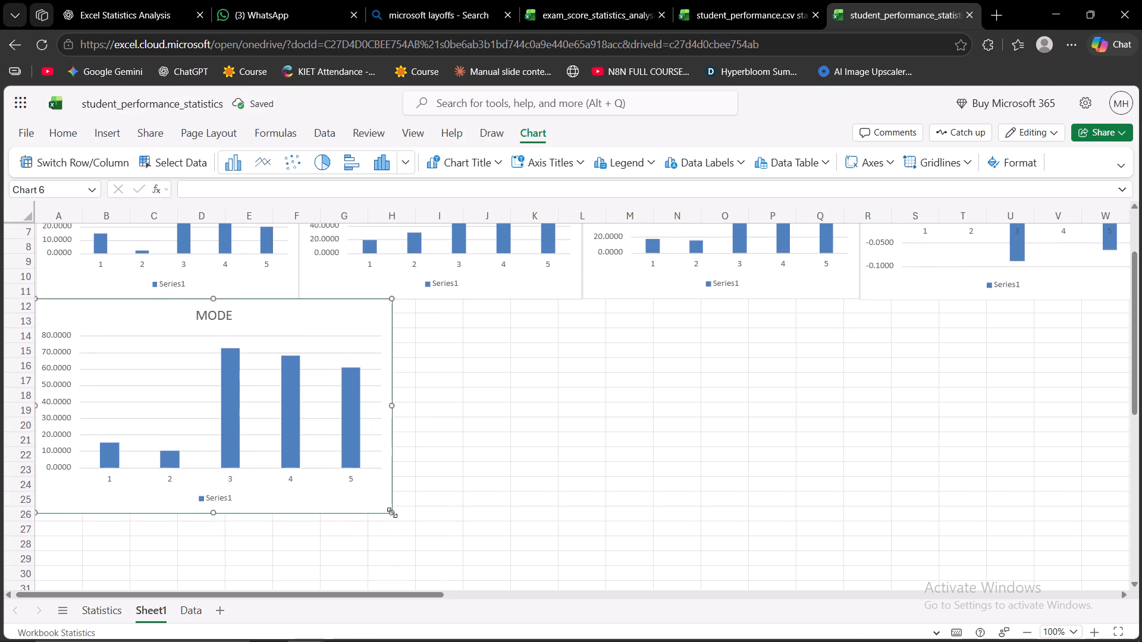
drag(392, 512, 299, 465)
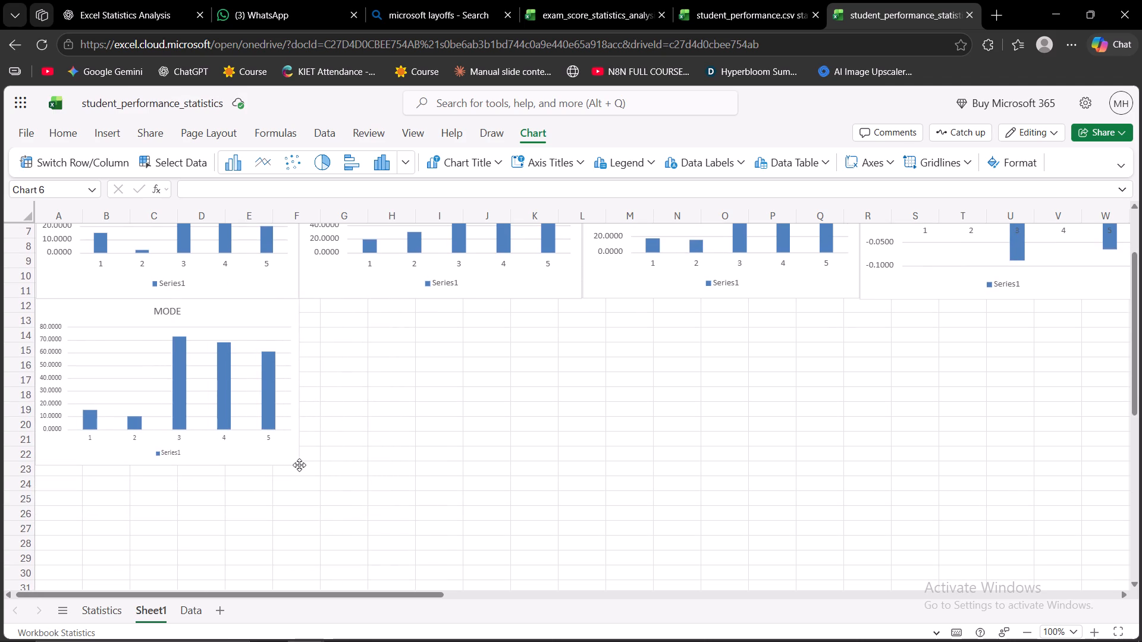
drag(299, 465, 299, 465)
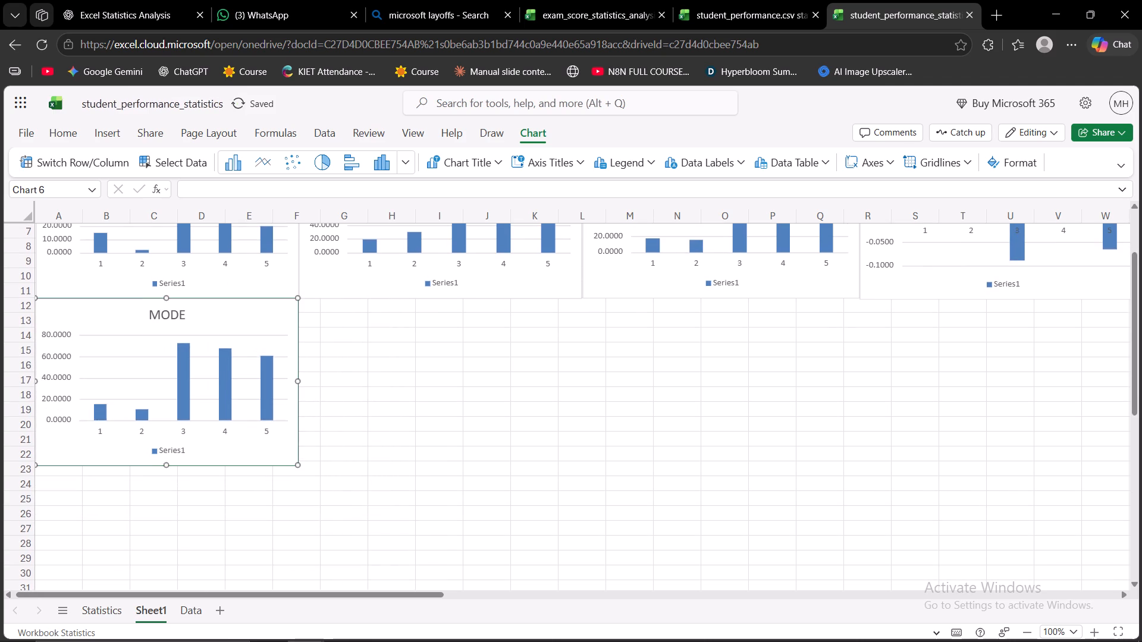
click(541, 441)
scroll(541, 441, up, 2)
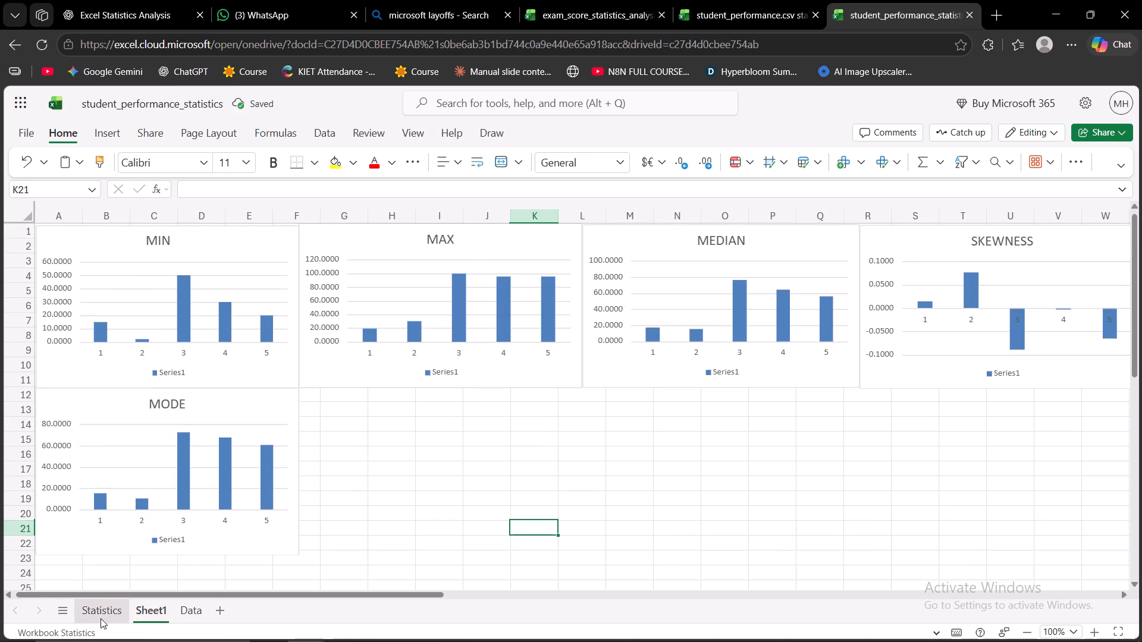
Insert a clustered column chart of the VARIANCE values I2:I6 on the Statistics sheet.
click(93, 615)
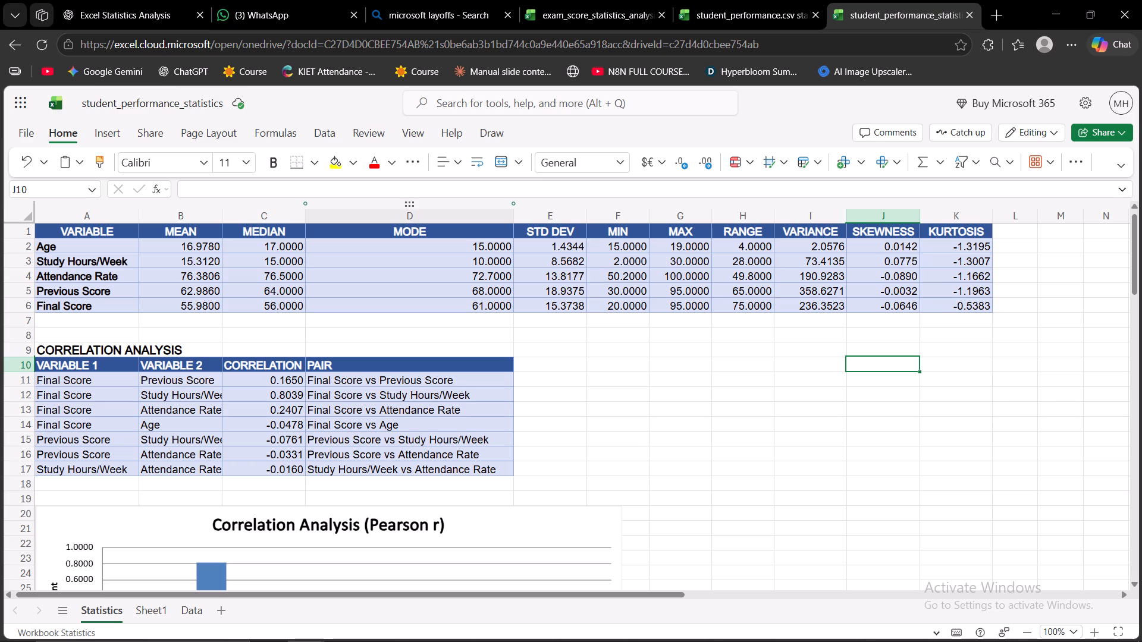
click(814, 253)
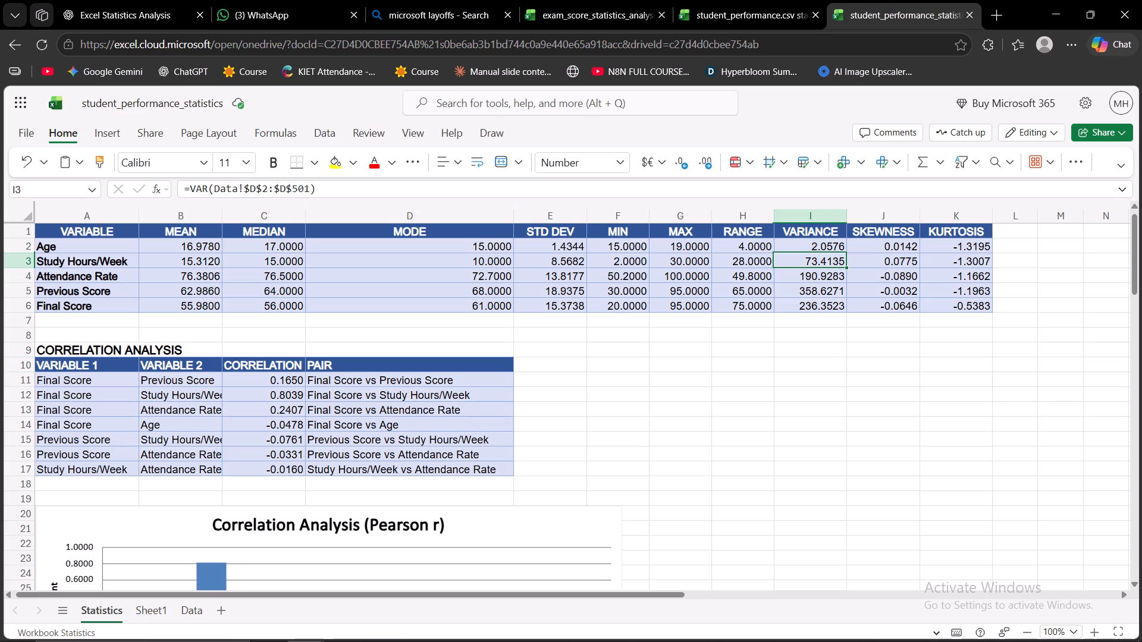
click(818, 247)
drag(818, 247, 818, 309)
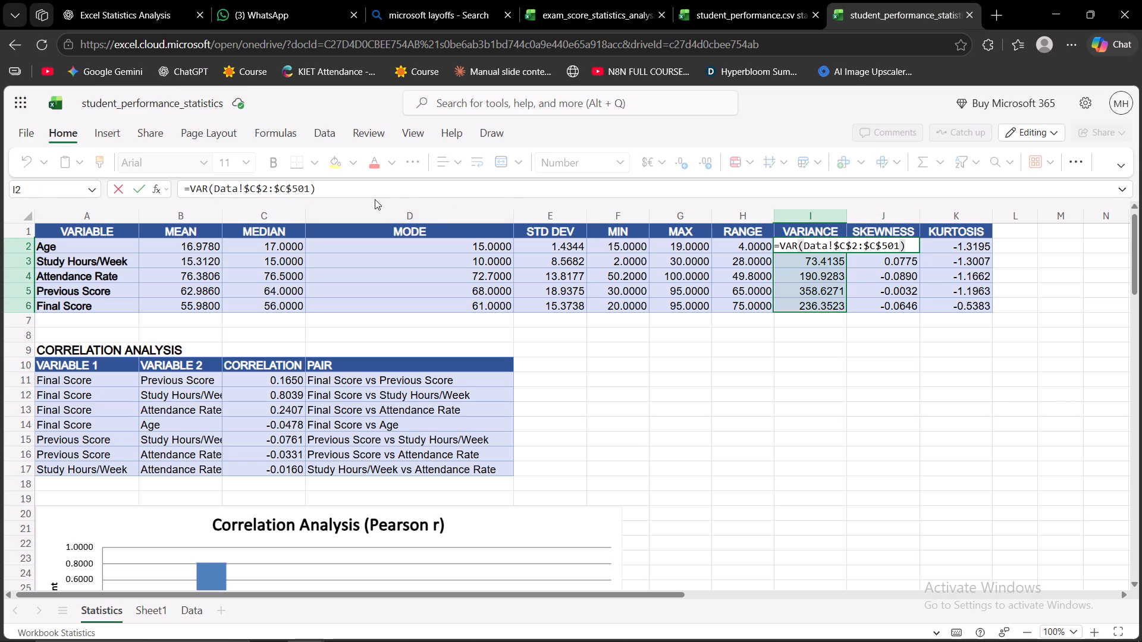
click(686, 401)
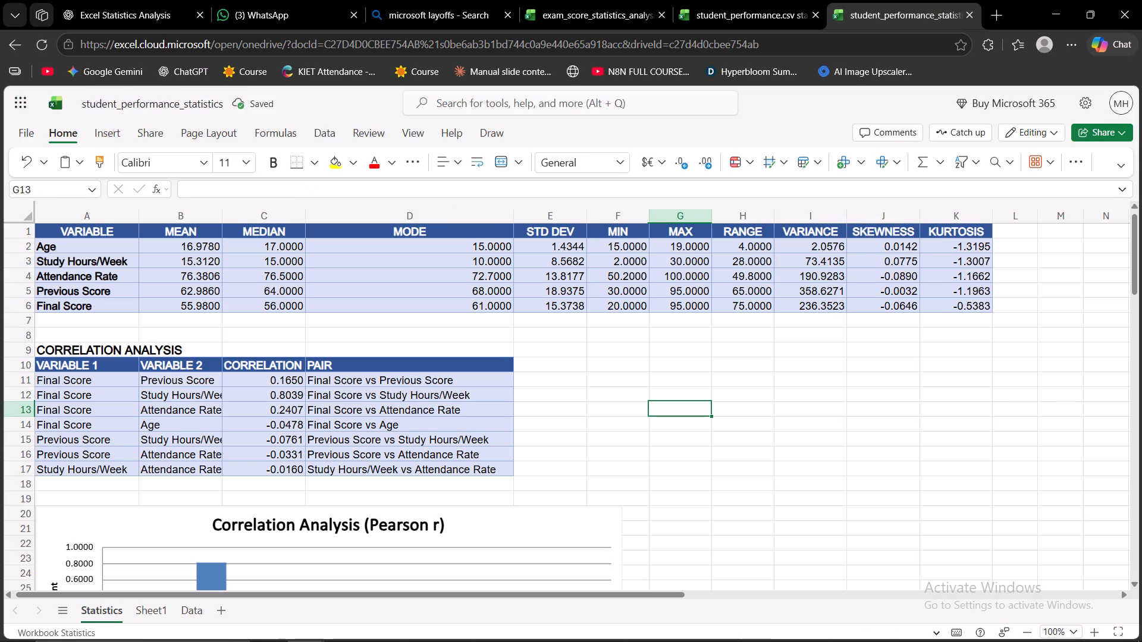
drag(832, 244, 834, 307)
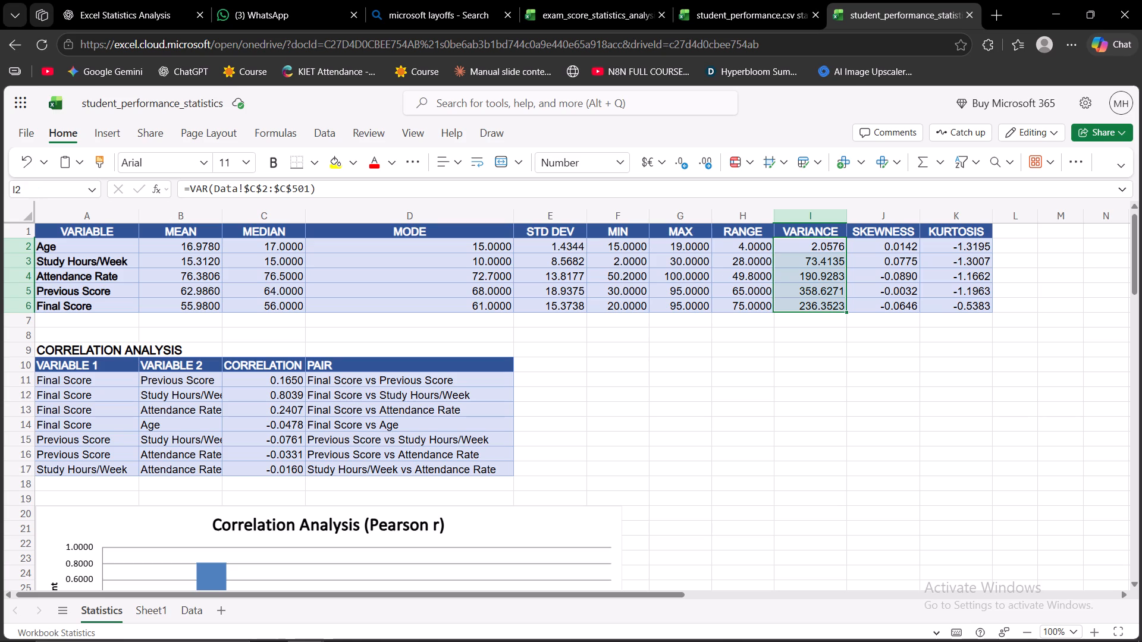
click(115, 137)
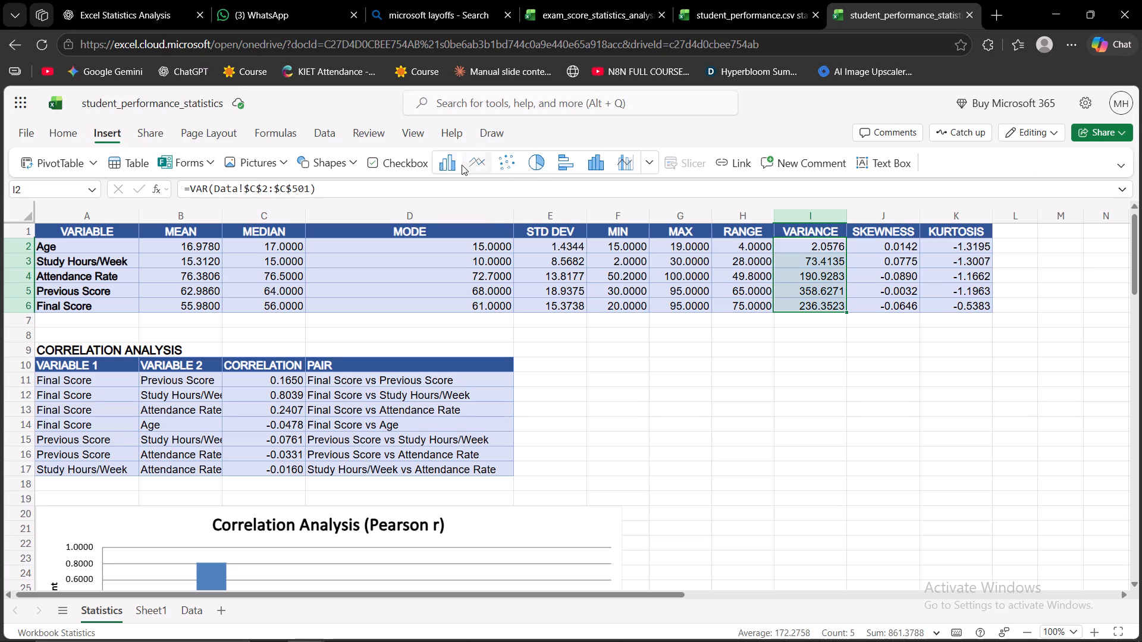
click(454, 165)
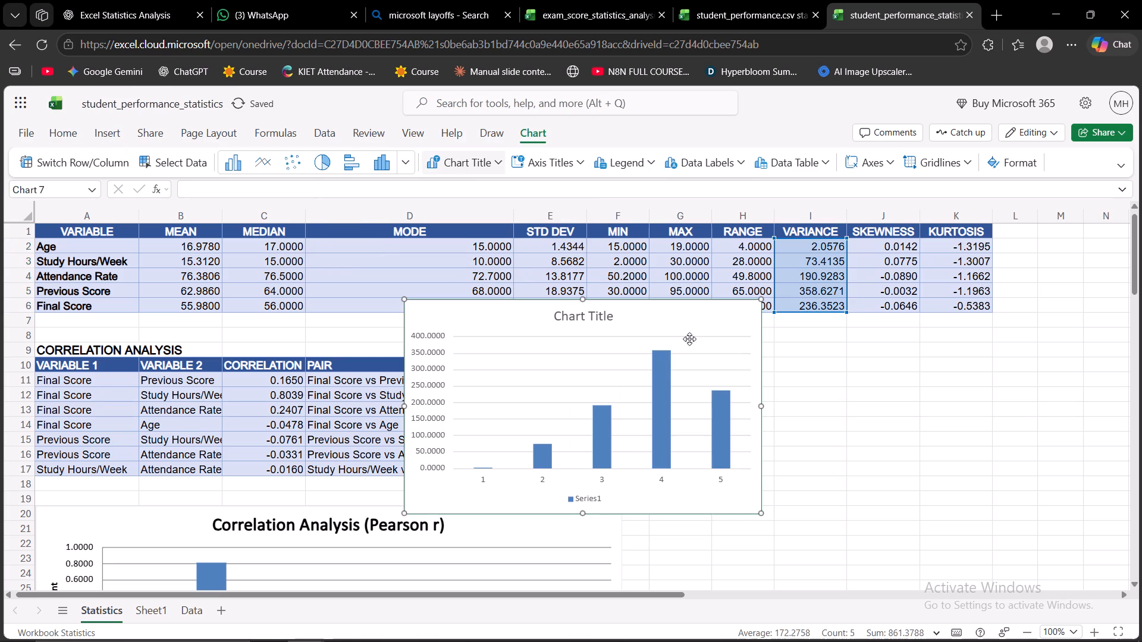
Title the new column chart VARIANCE.
click(602, 319)
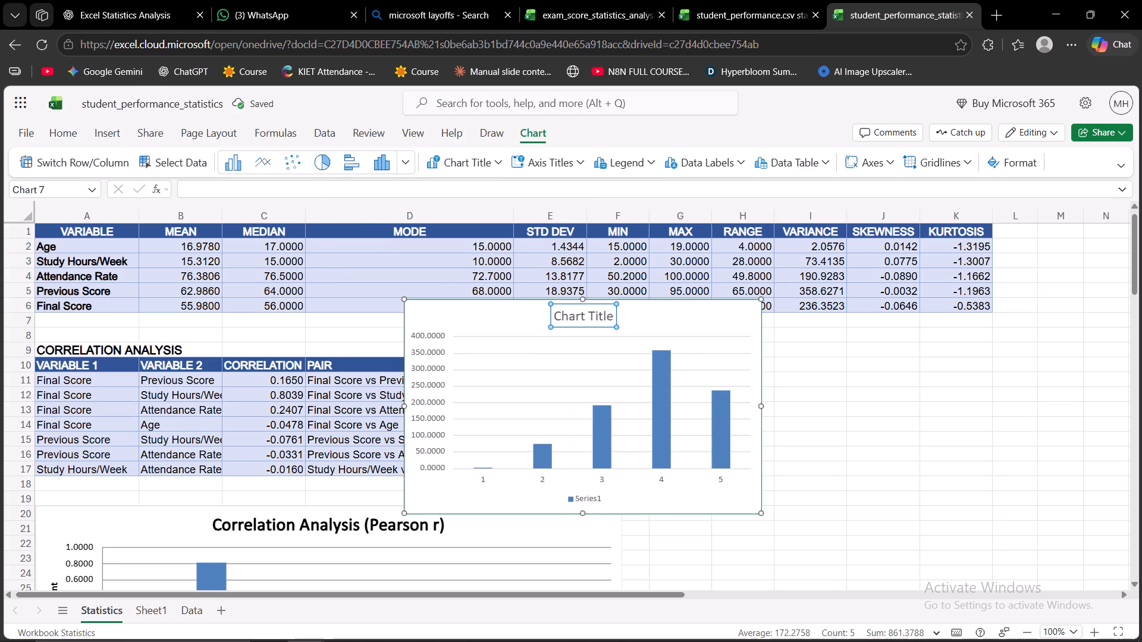
double_click(576, 315)
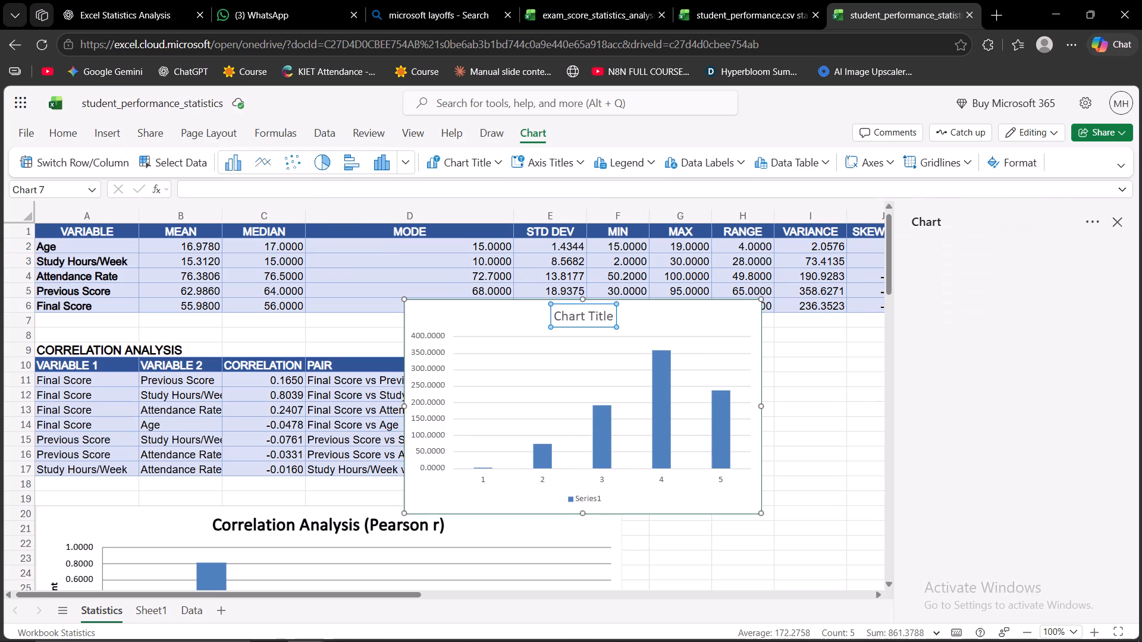
double_click(1075, 315)
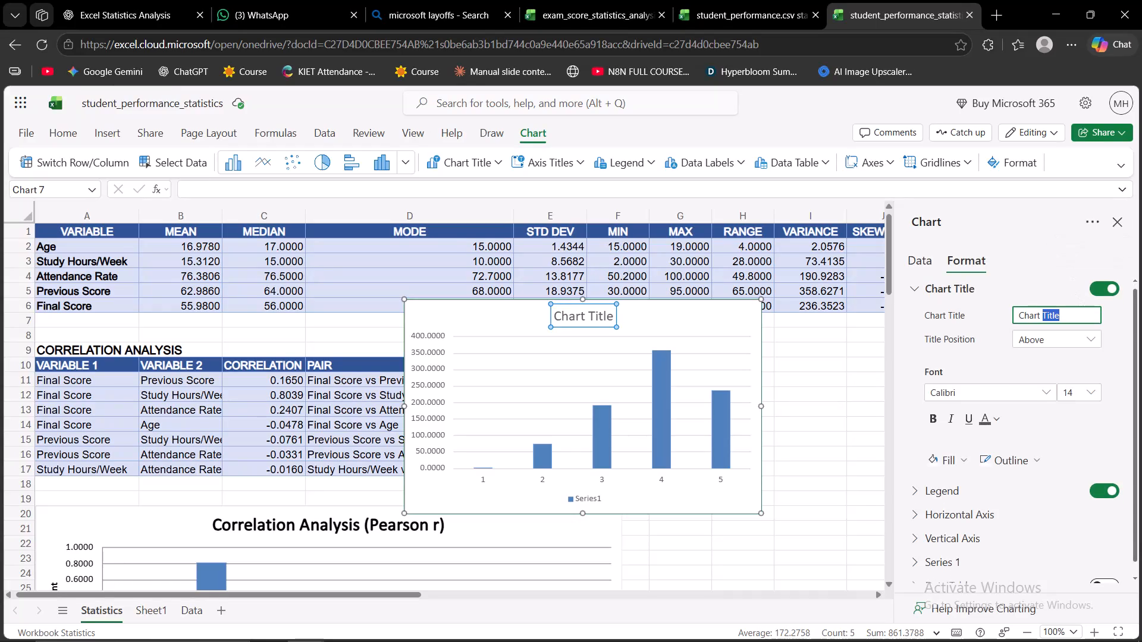
key(BackSpace)
key(BackSpace)
key(BackSpace)
key(BackSpace)
key(BackSpace)
key(BackSpace)
key(BackSpace)
key(BackSpace)
key(BackSpace)
key(BackSpace)
key(BackSpace)
key(BackSpace)
key(BackSpace)
key(BackSpace)
key(BackSpace)
key(BackSpace)
key(BackSpace)
key(BackSpace)
key(BackSpace)
key(BackSpace)
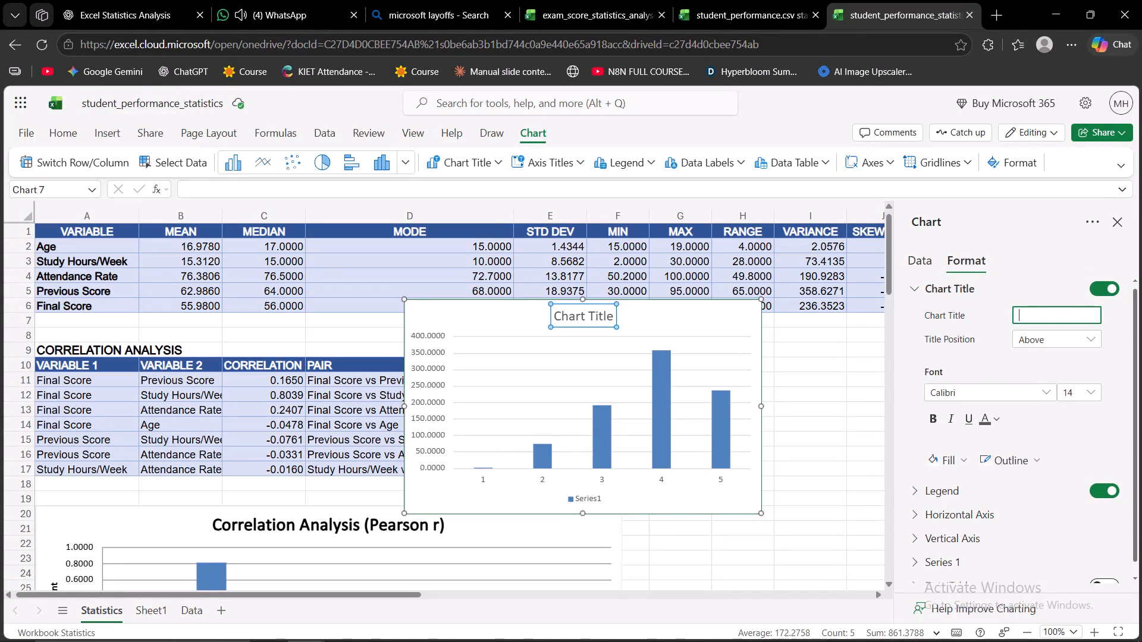
text(VA)
text(RIA)
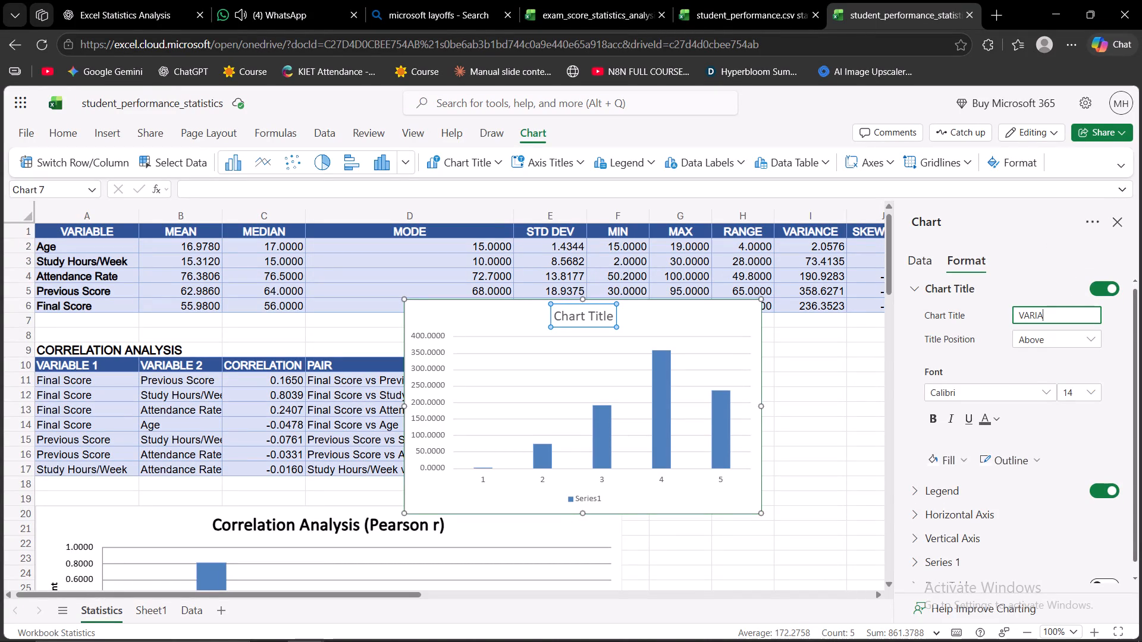
text(NCE)
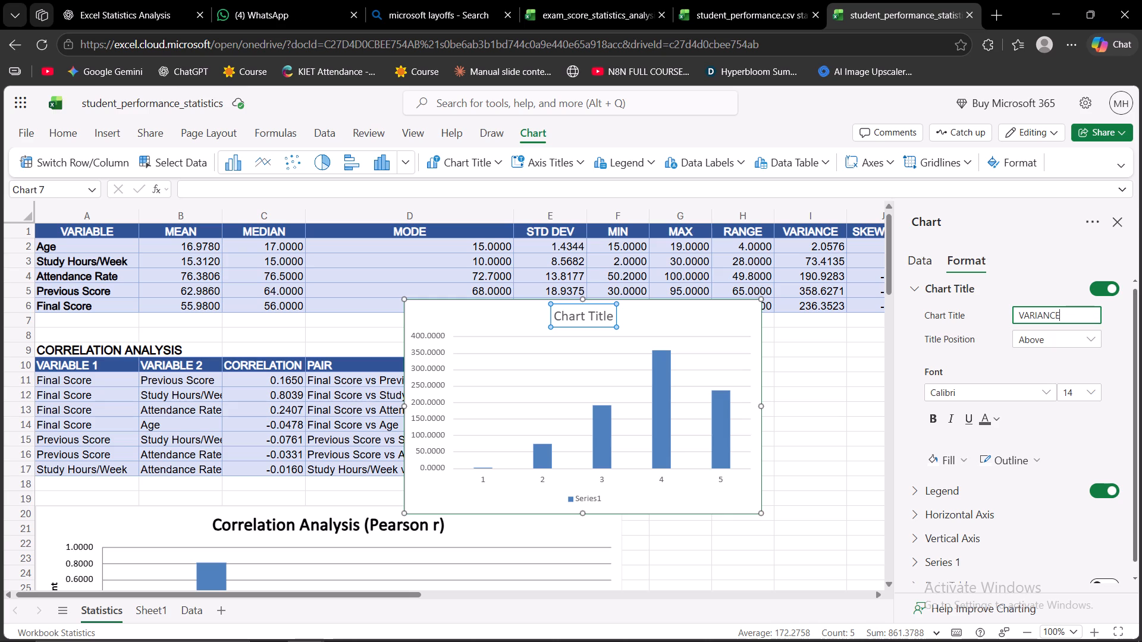
key(Return)
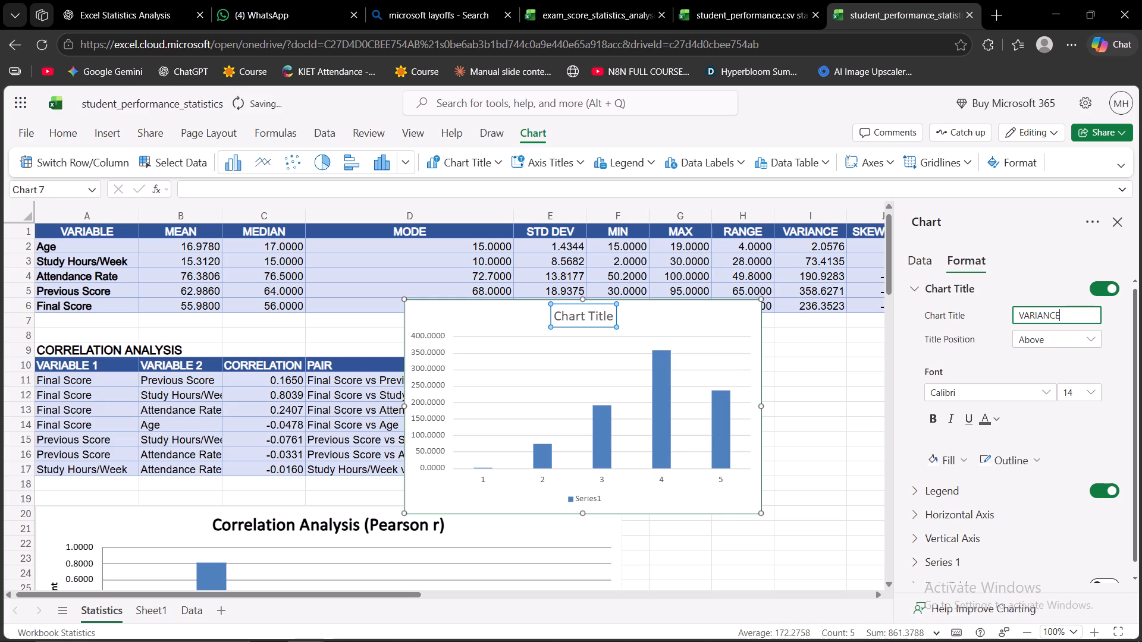
click(824, 398)
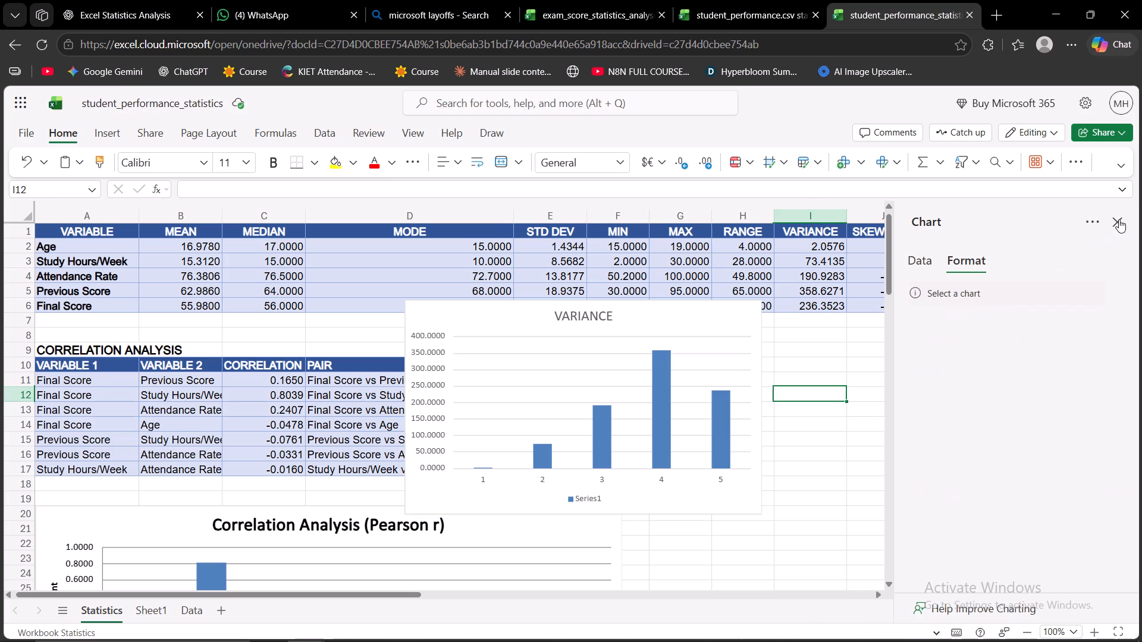
click(1119, 219)
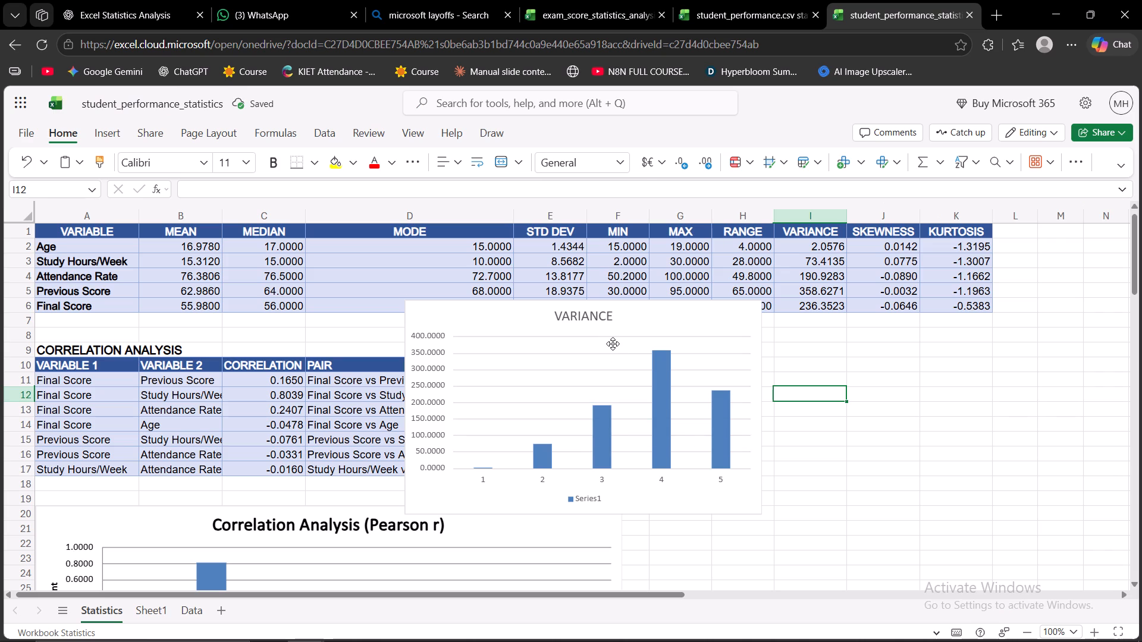
Move the VARIANCE chart from the Statistics sheet to Sheet1.
right_click(613, 344)
click(666, 419)
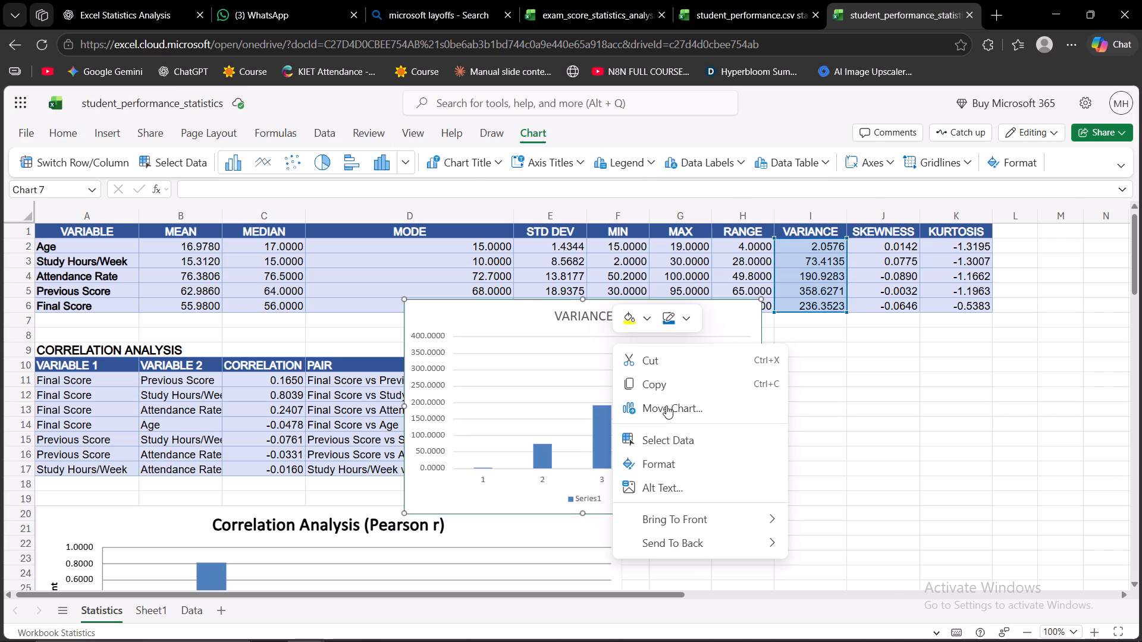
click(666, 405)
click(533, 339)
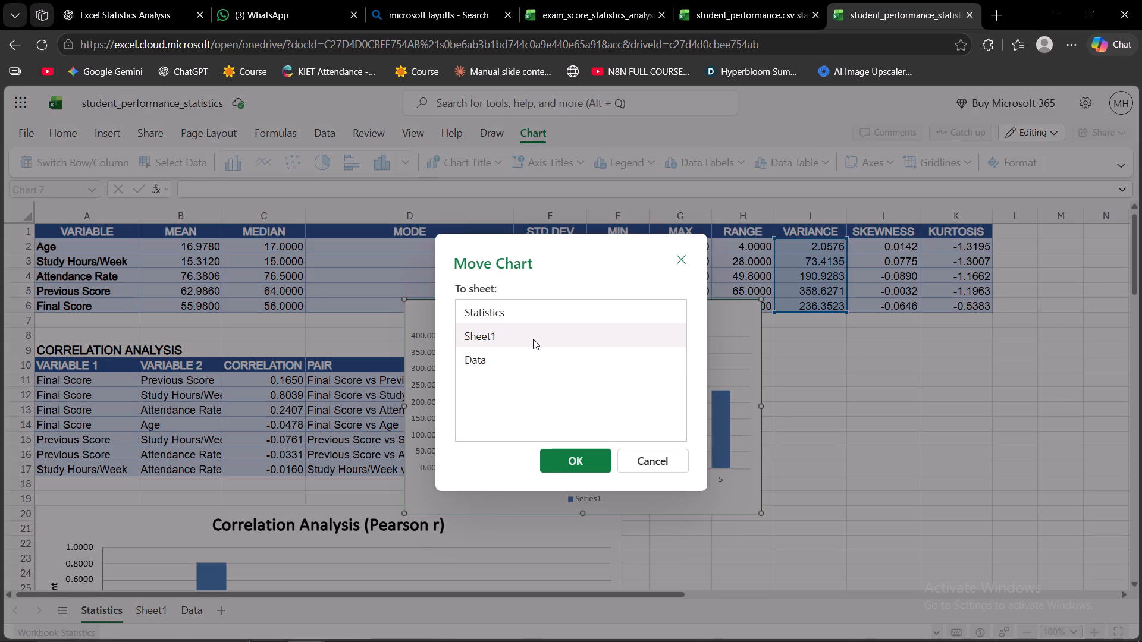
click(565, 468)
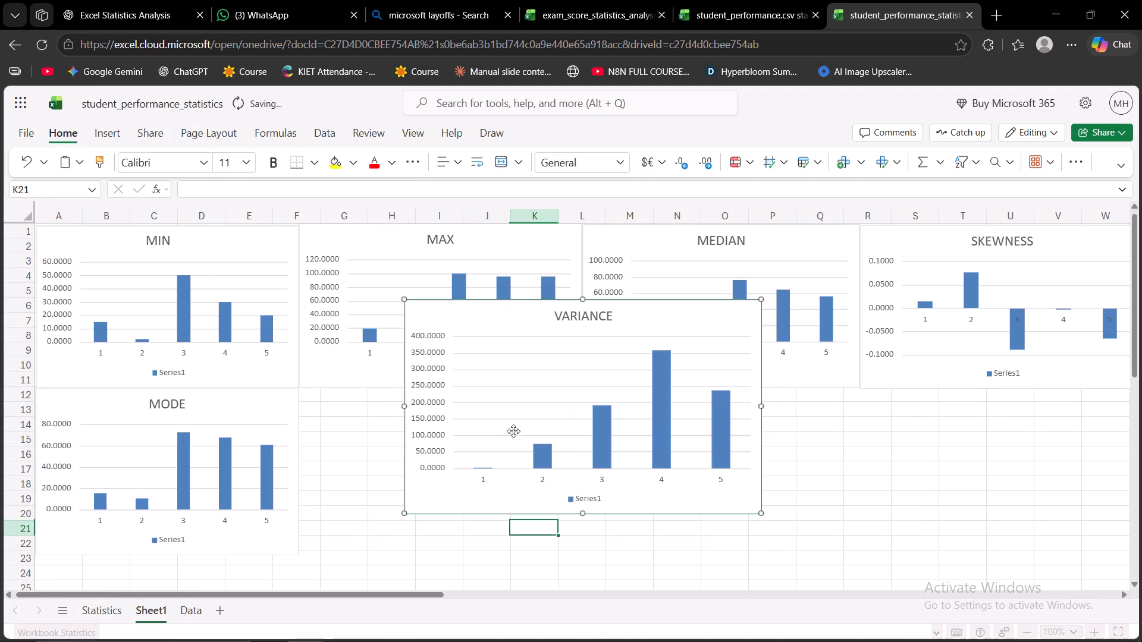
Place the VARIANCE chart directly below the MAX chart, beside MODE, and shrink it to cover about F12:L22.
drag(526, 374, 429, 460)
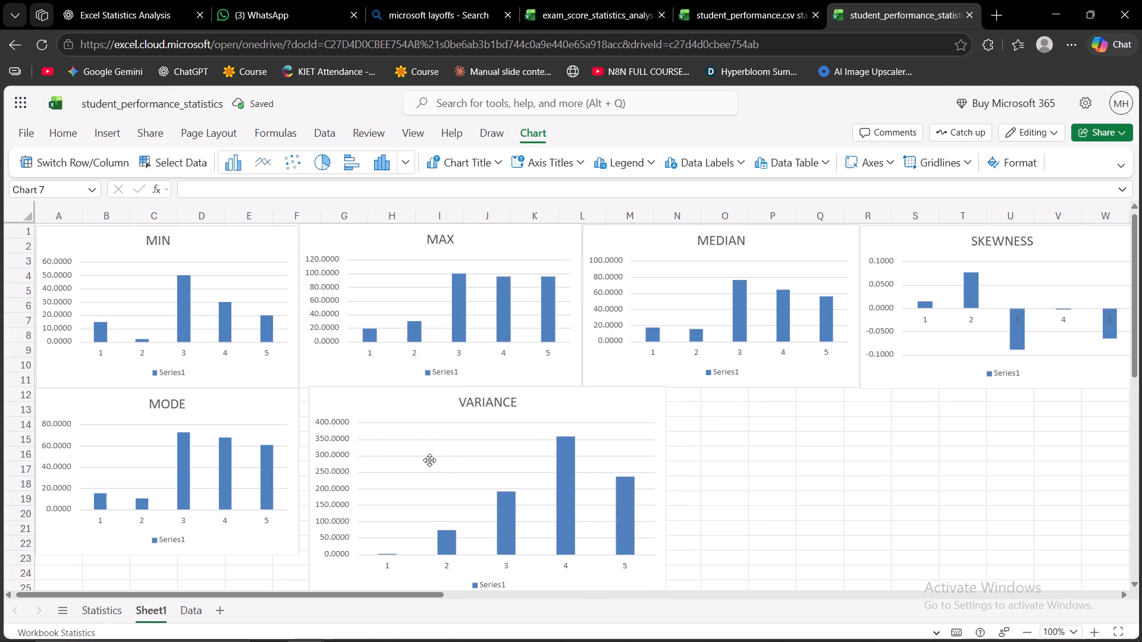
drag(429, 460, 421, 461)
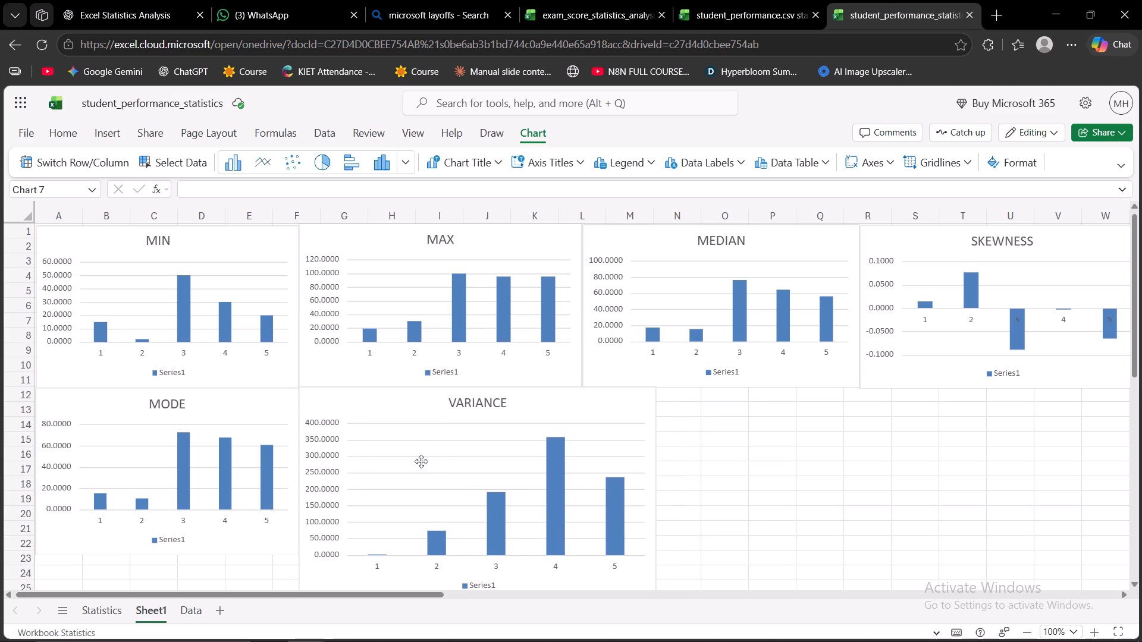
drag(421, 461, 421, 462)
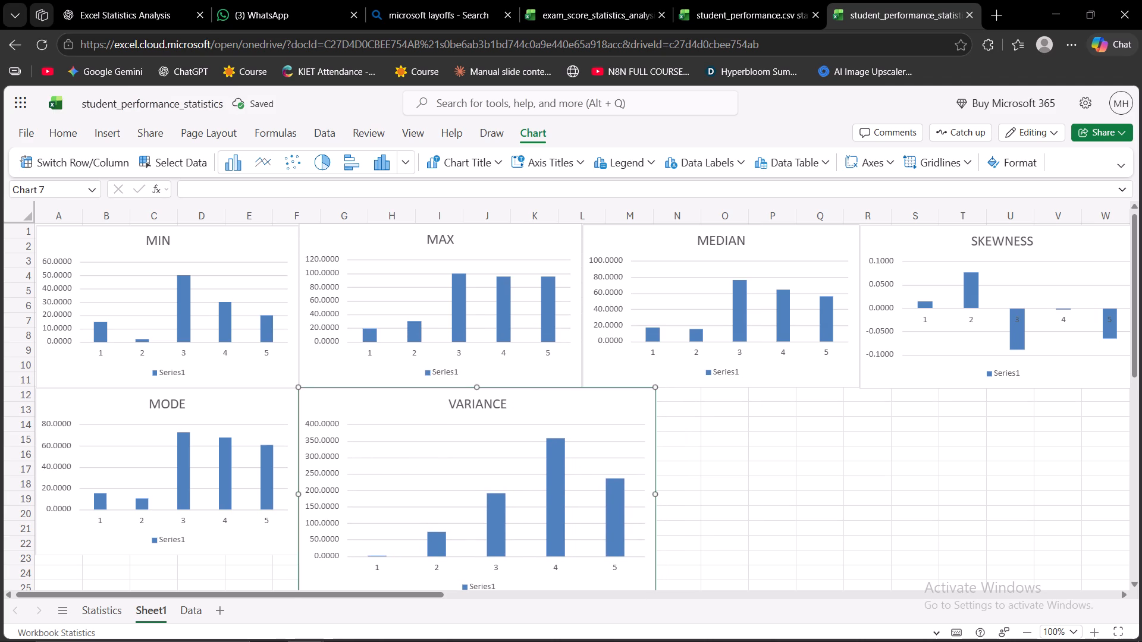
scroll(739, 480, down, 1)
drag(656, 494, 647, 487)
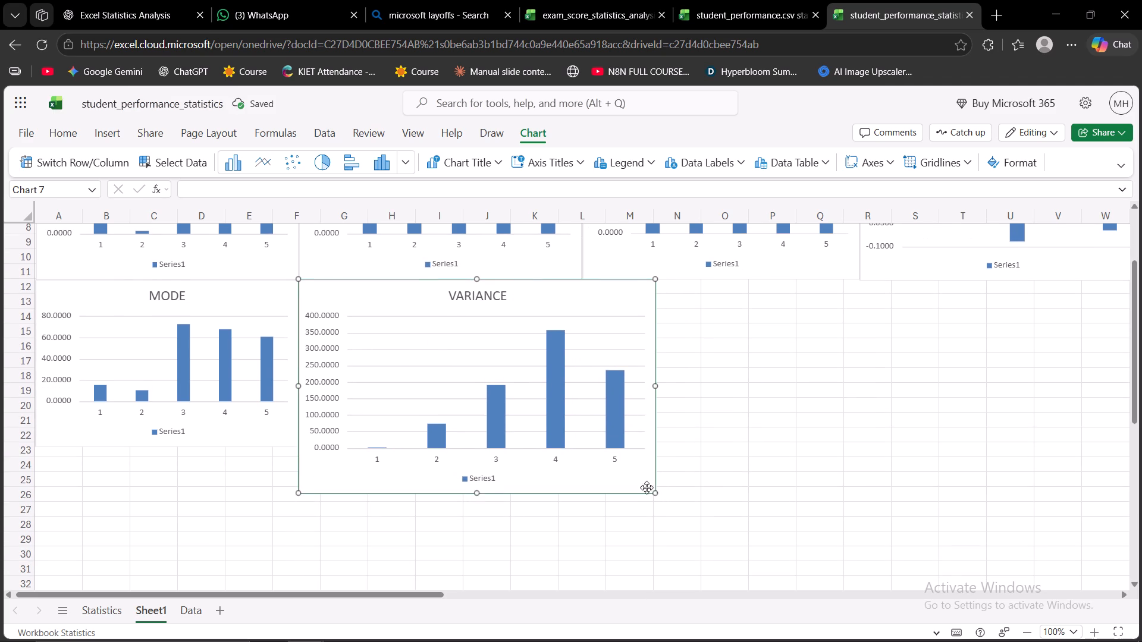
drag(647, 487, 582, 443)
click(742, 433)
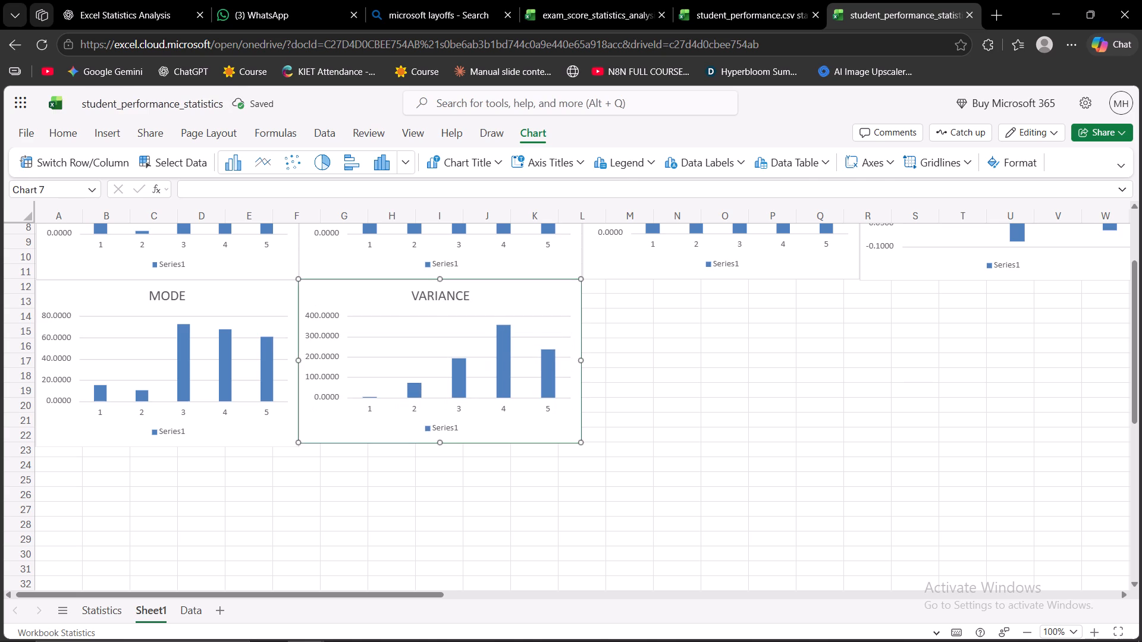
scroll(742, 433, up, 3)
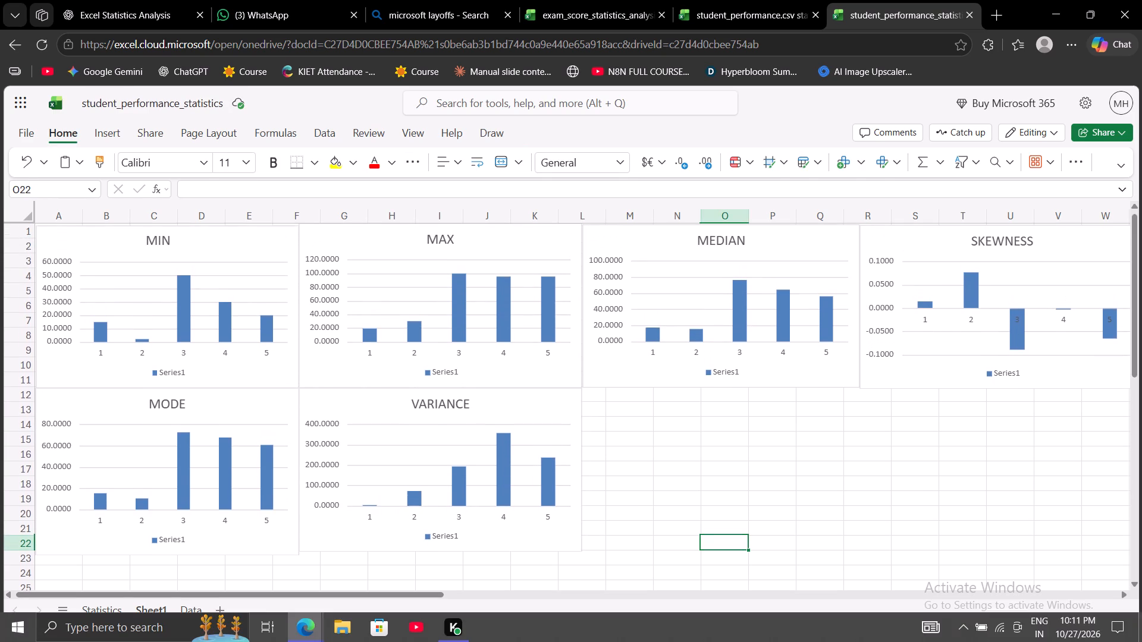
Insert a clustered column chart of the KURTOSIS values K2:K6 on the Statistics sheet.
click(99, 605)
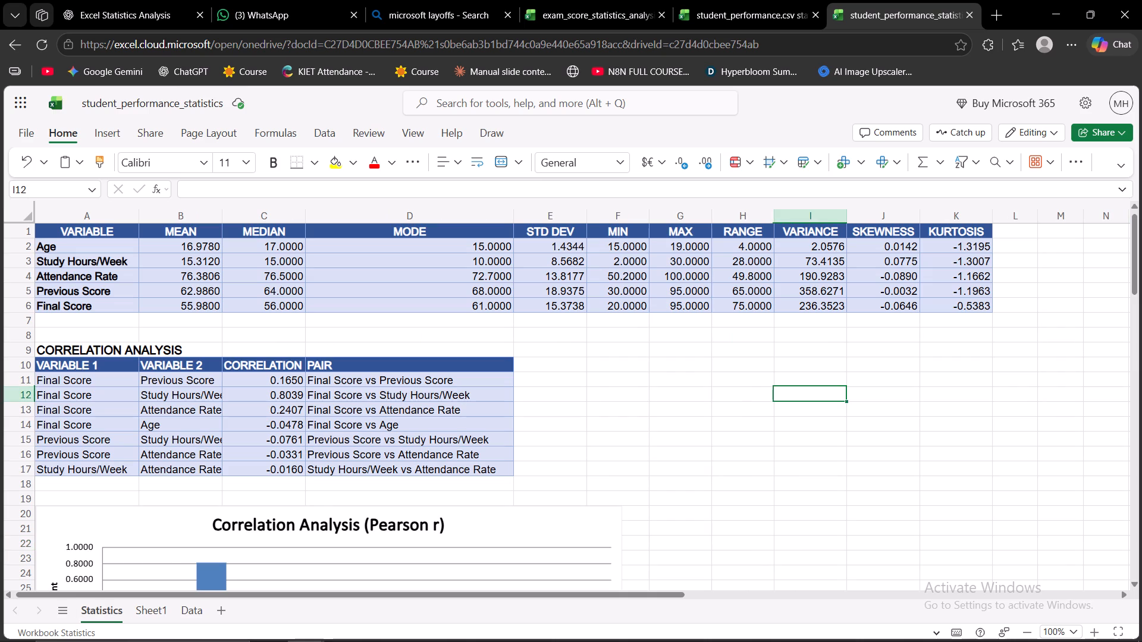
click(964, 244)
drag(964, 244, 964, 258)
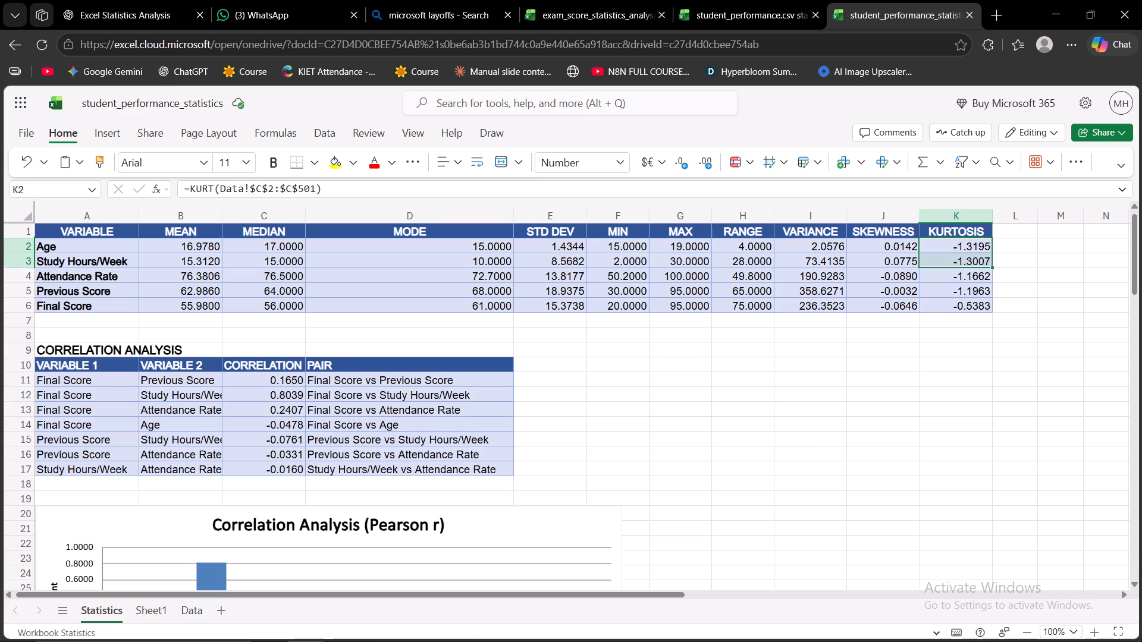
drag(964, 258, 965, 303)
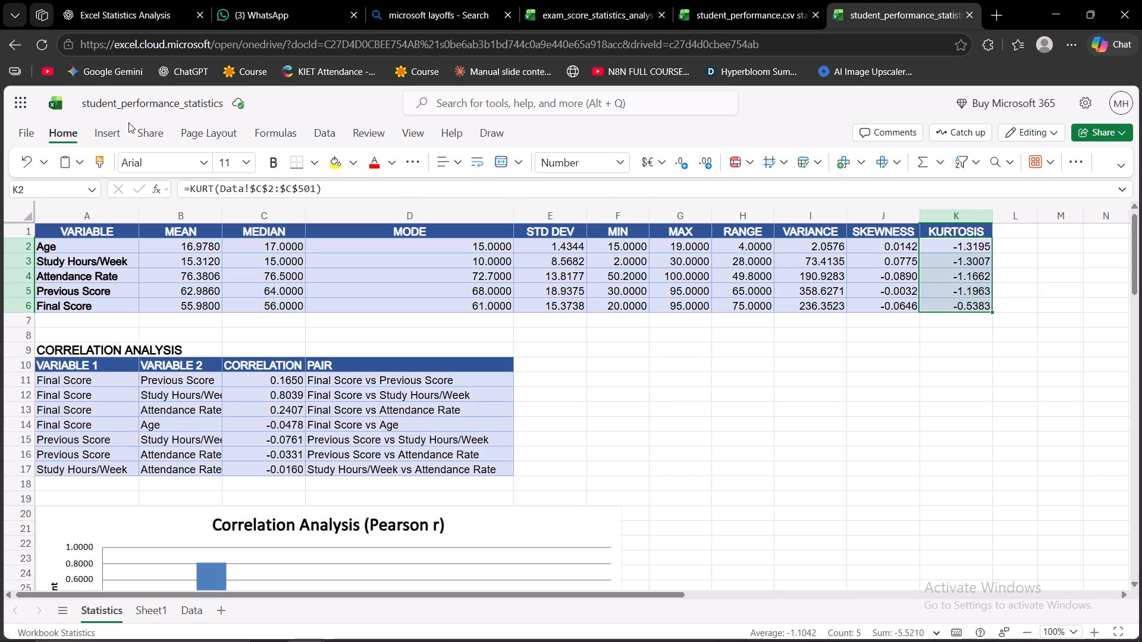
click(107, 132)
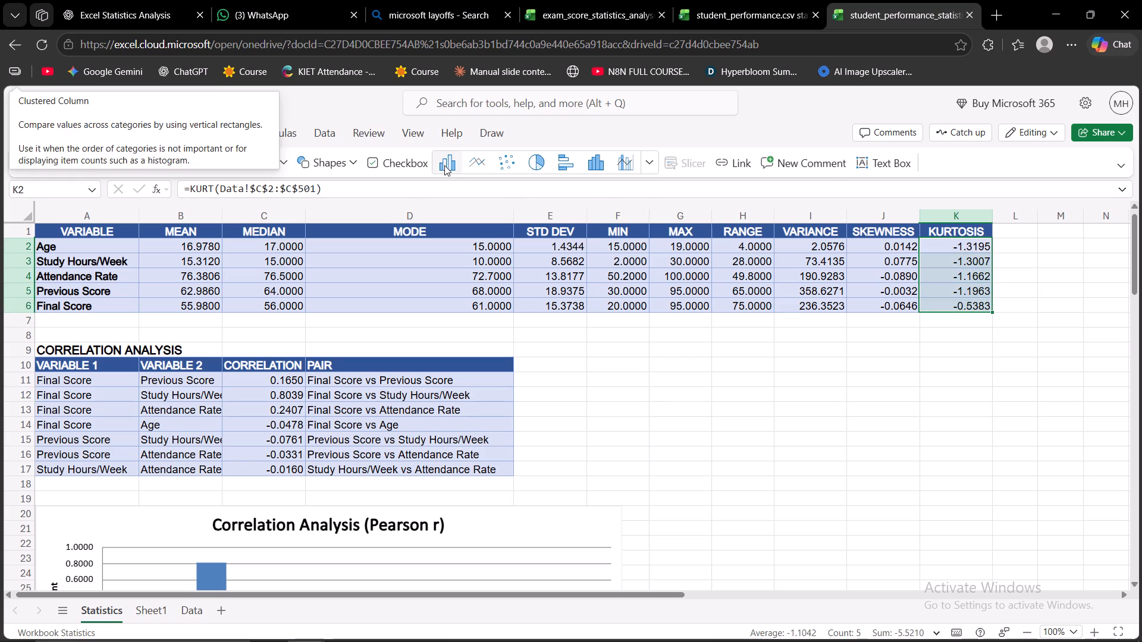
click(444, 165)
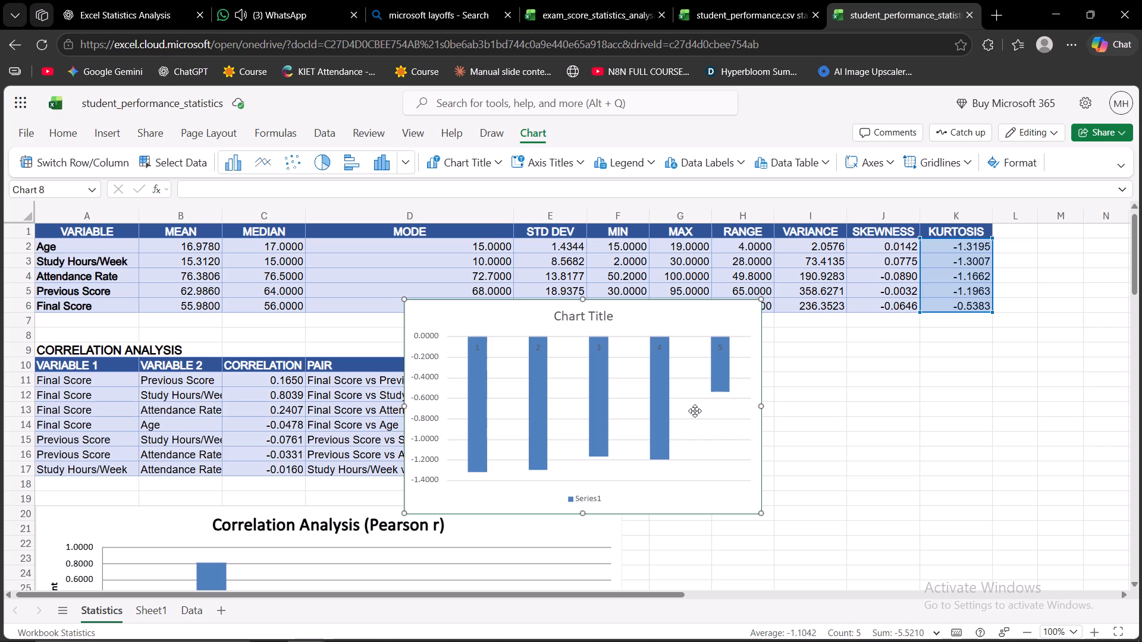
Title the new column chart KURTOSIS.
double_click(600, 318)
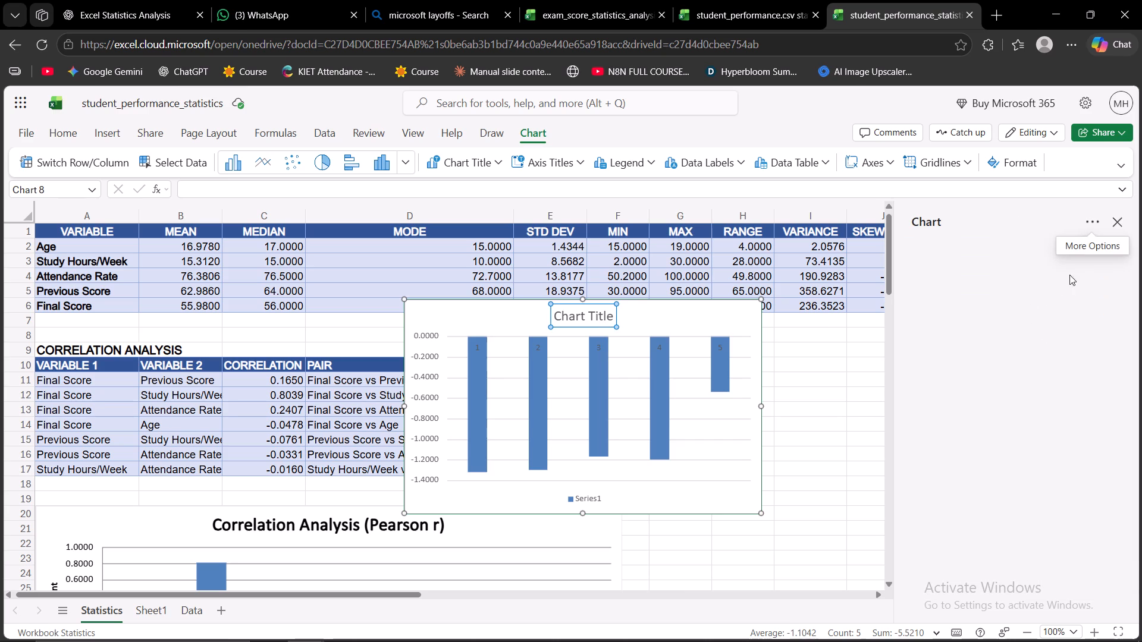
triple_click(1066, 311)
key(BackSpace)
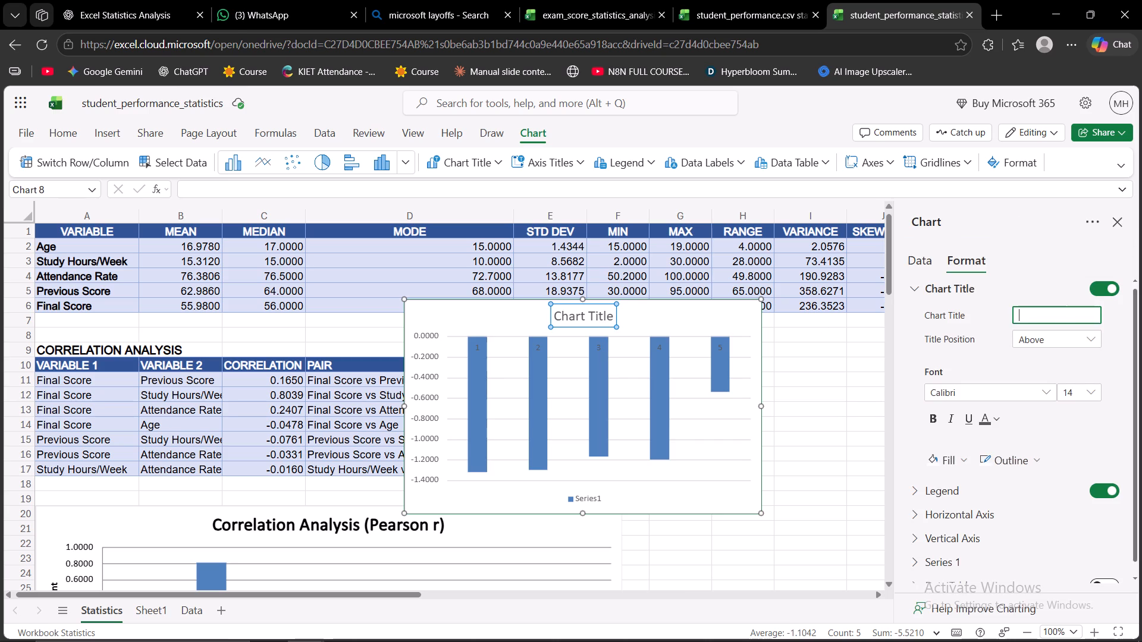
text(KUR)
text(TOSIS)
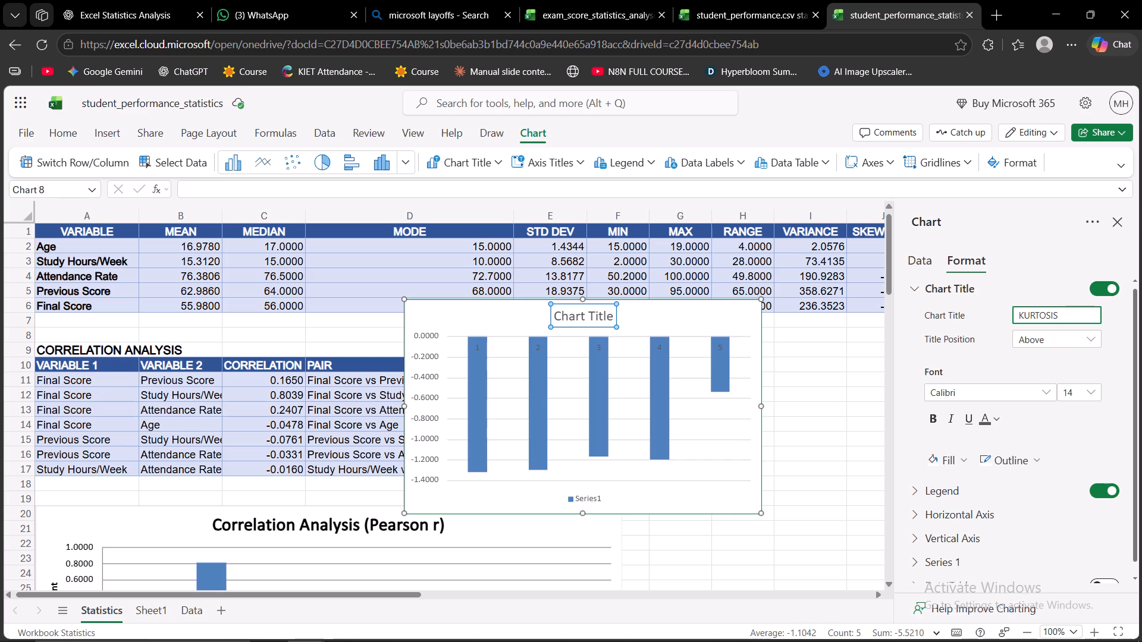
key(Return)
click(1119, 213)
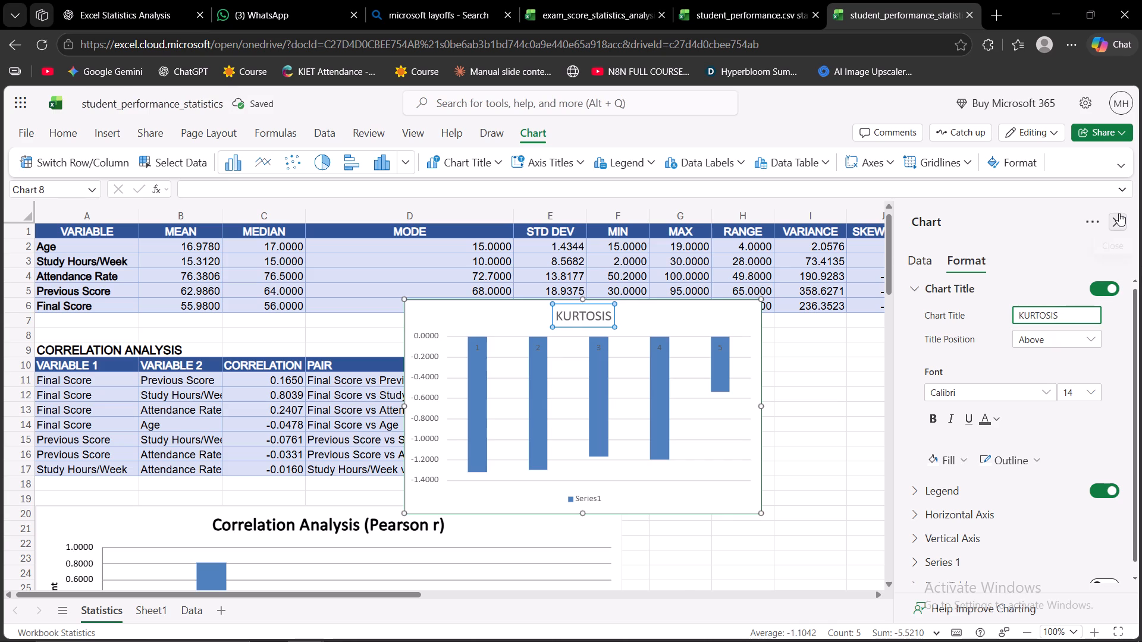
Move the KURTOSIS chart from the Statistics sheet to Sheet1.
drag(727, 313, 630, 364)
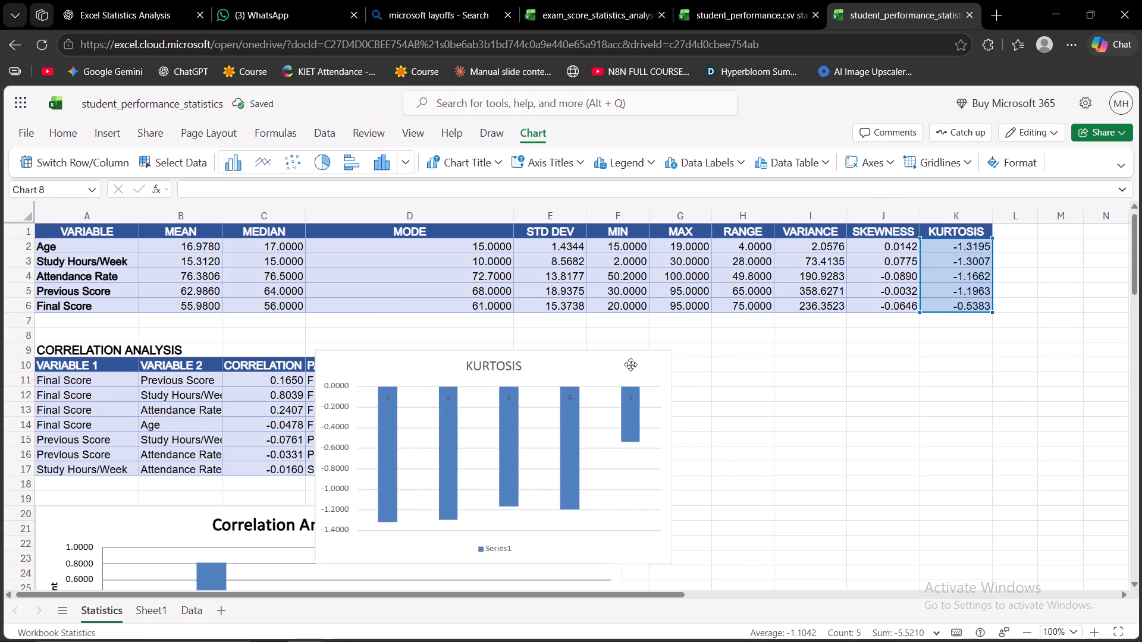
drag(630, 364, 684, 355)
right_click(684, 355)
click(731, 423)
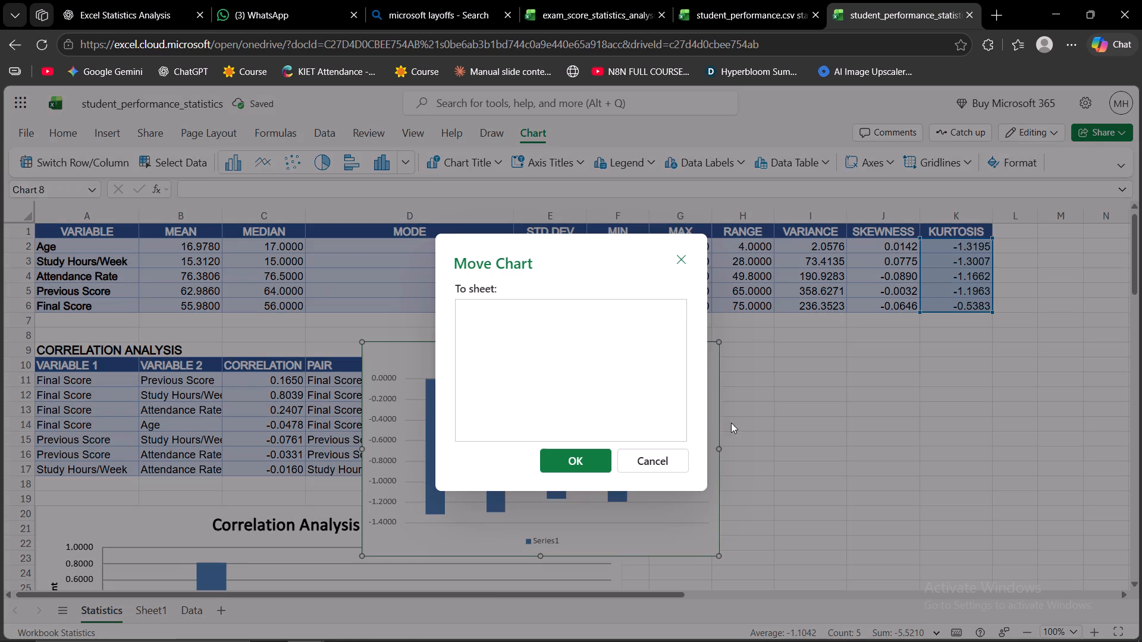
click(472, 338)
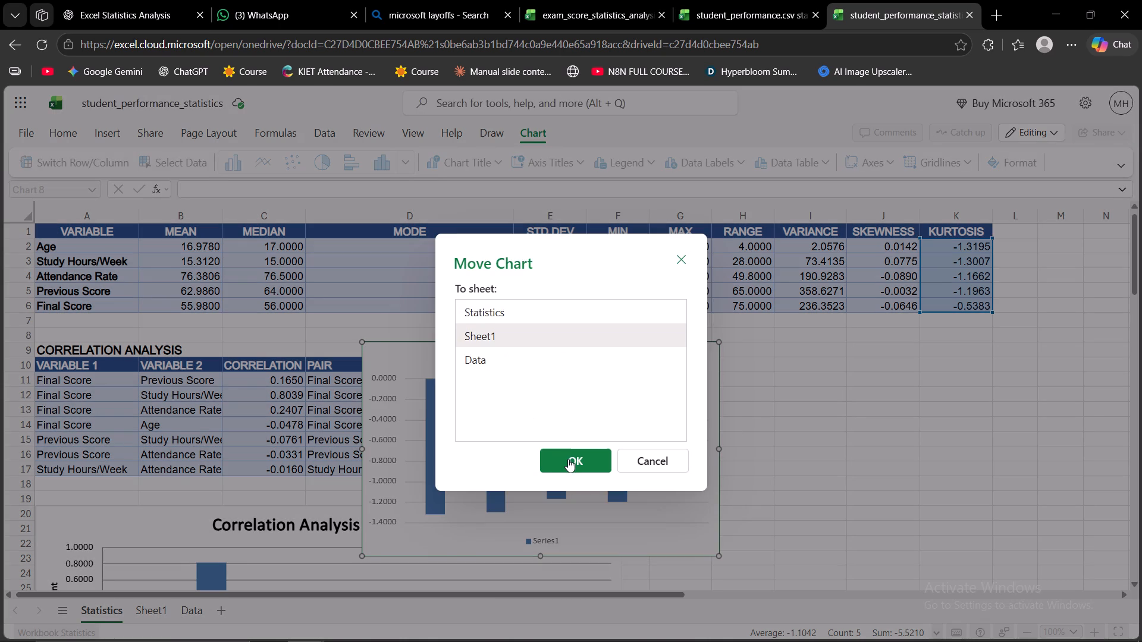
click(568, 459)
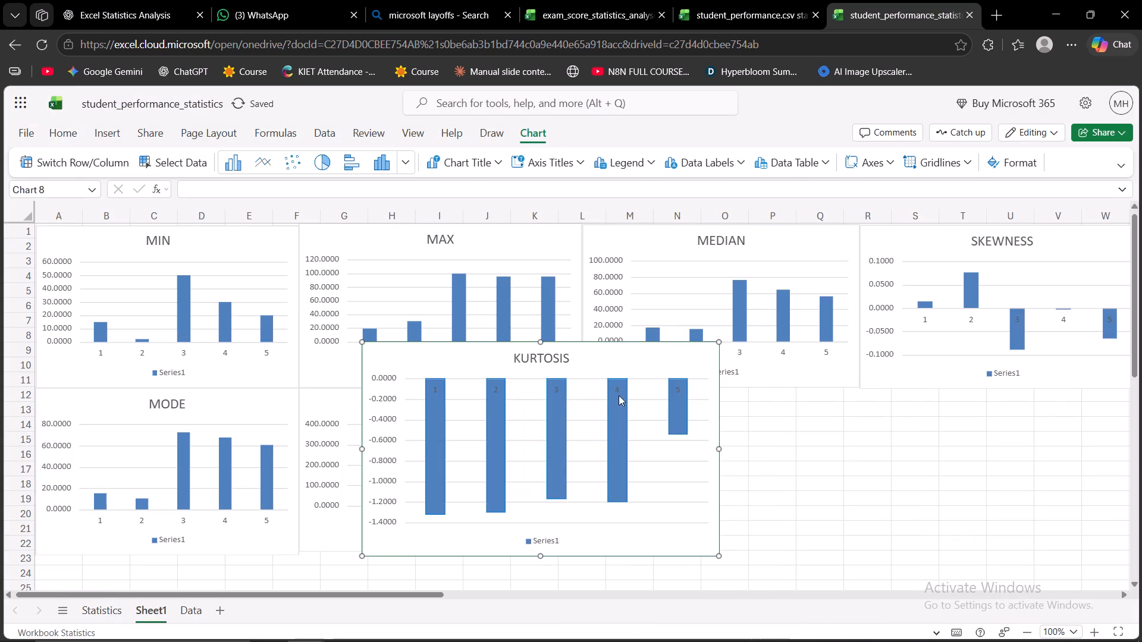
Place the KURTOSIS chart directly below the MEDIAN chart, beside VARIANCE, and shrink it to cover about L12:R22.
drag(617, 361, 842, 409)
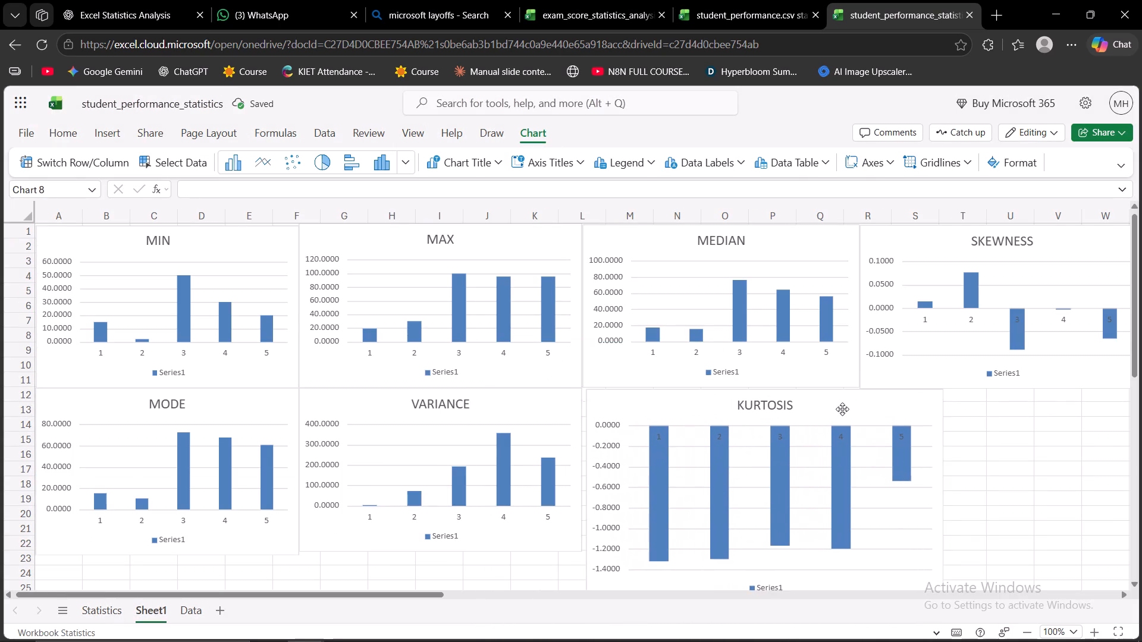
drag(842, 409, 837, 406)
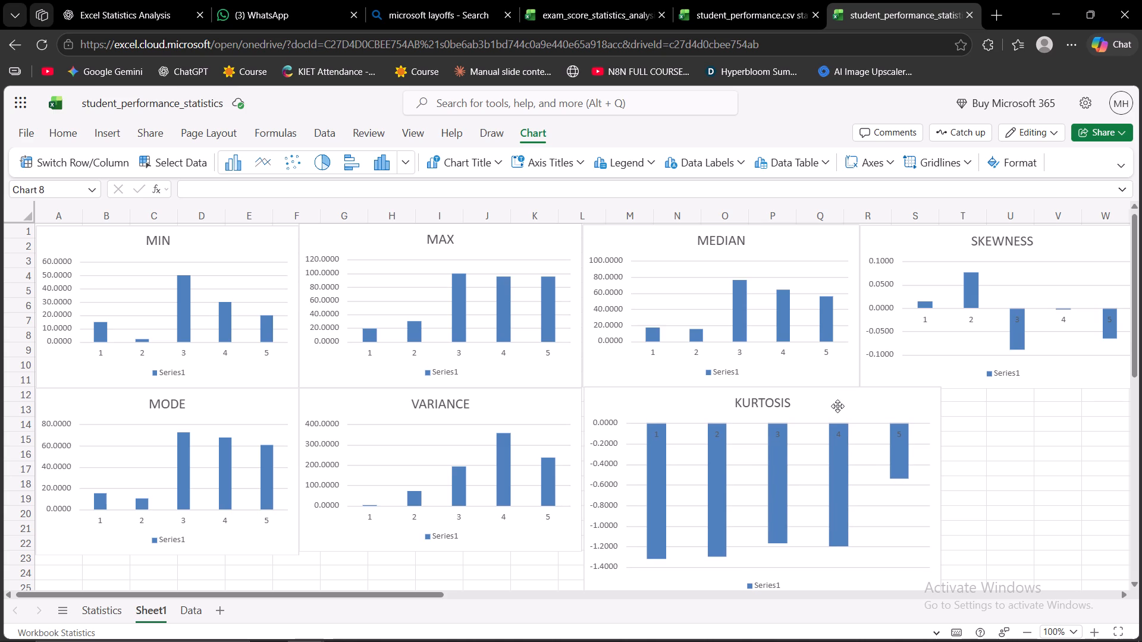
drag(837, 406, 837, 407)
scroll(1056, 494, down, 2)
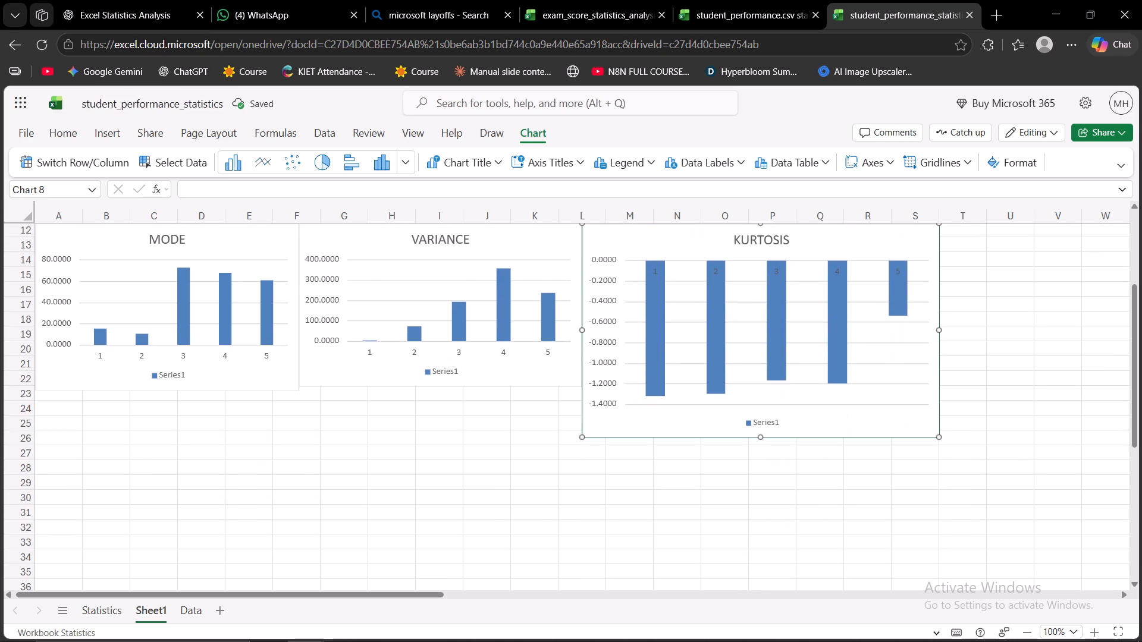
drag(940, 435, 880, 379)
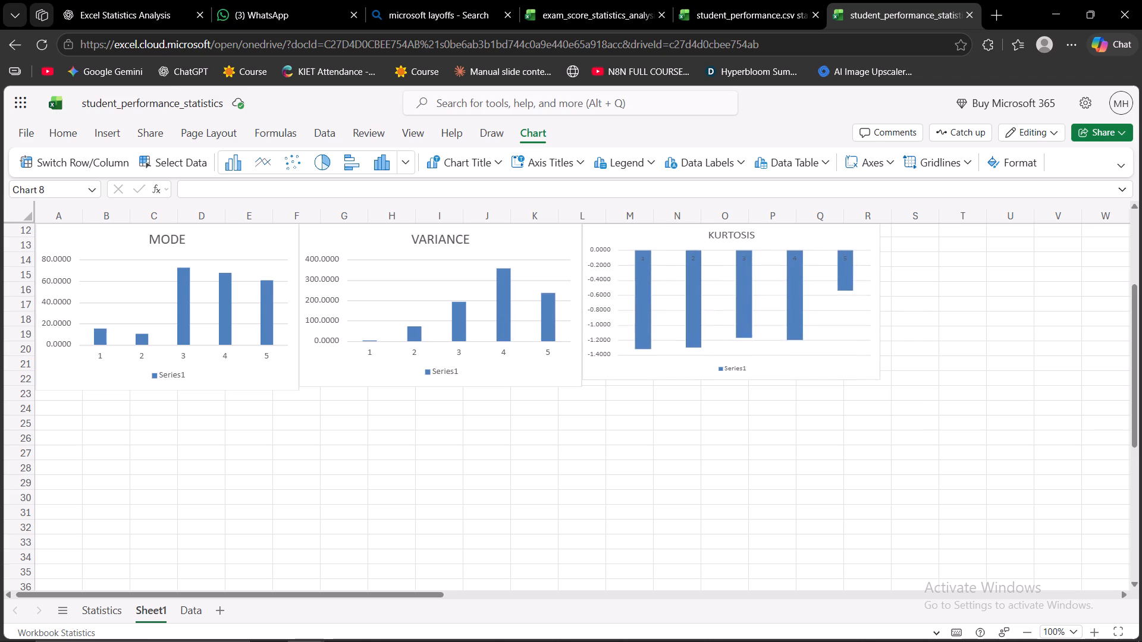
drag(880, 379, 883, 383)
scroll(963, 410, up, 1)
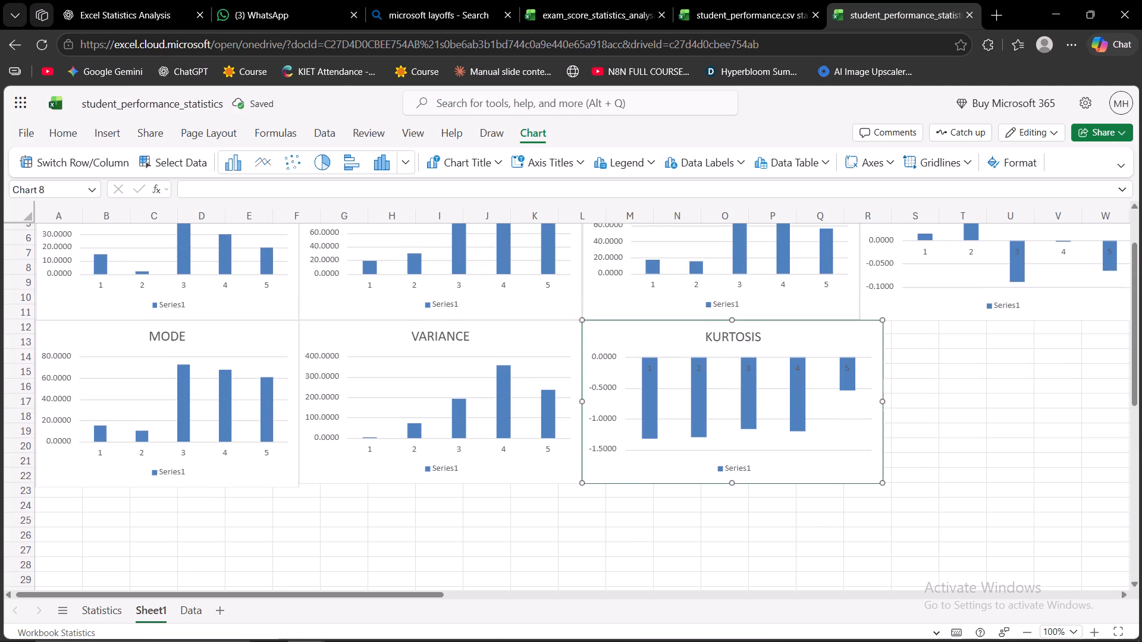
scroll(963, 410, up, 1)
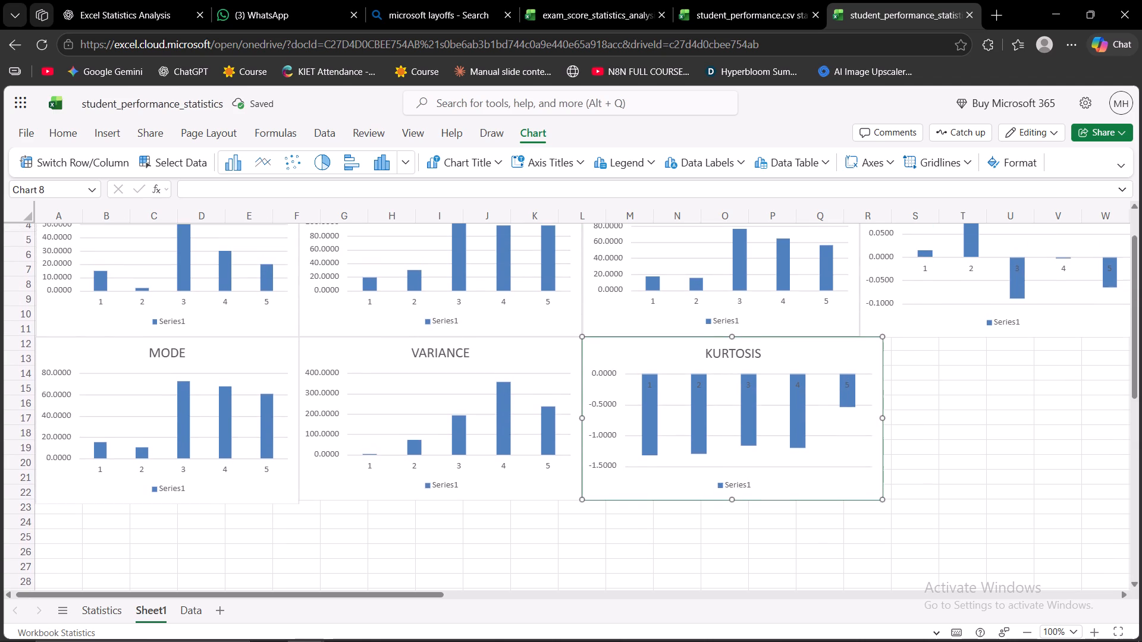
scroll(949, 413, up, 1)
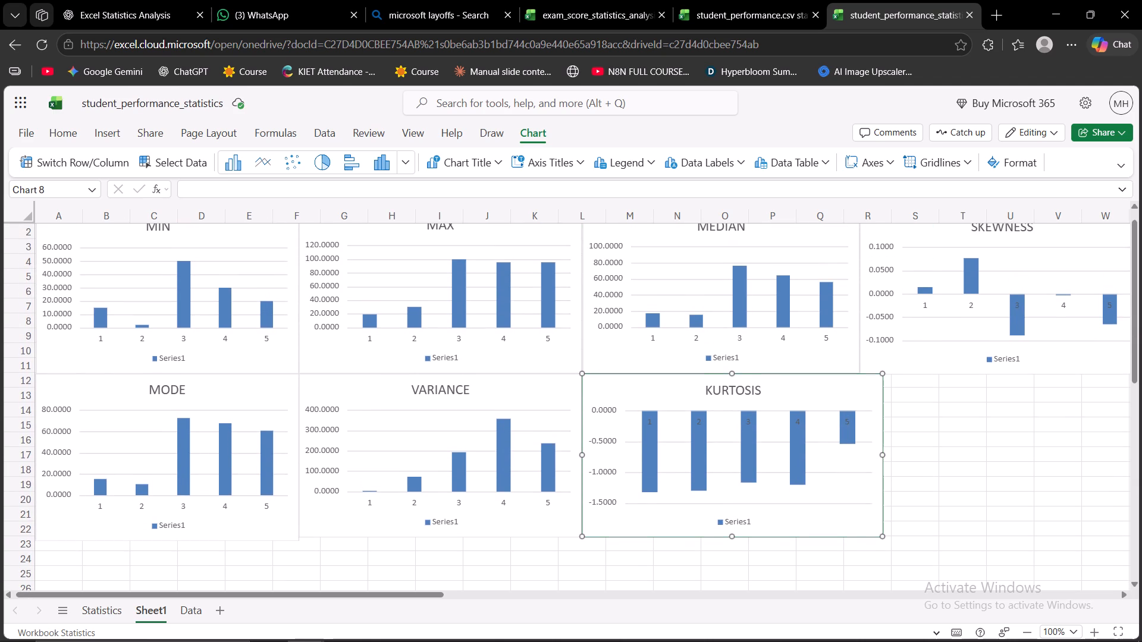
click(897, 439)
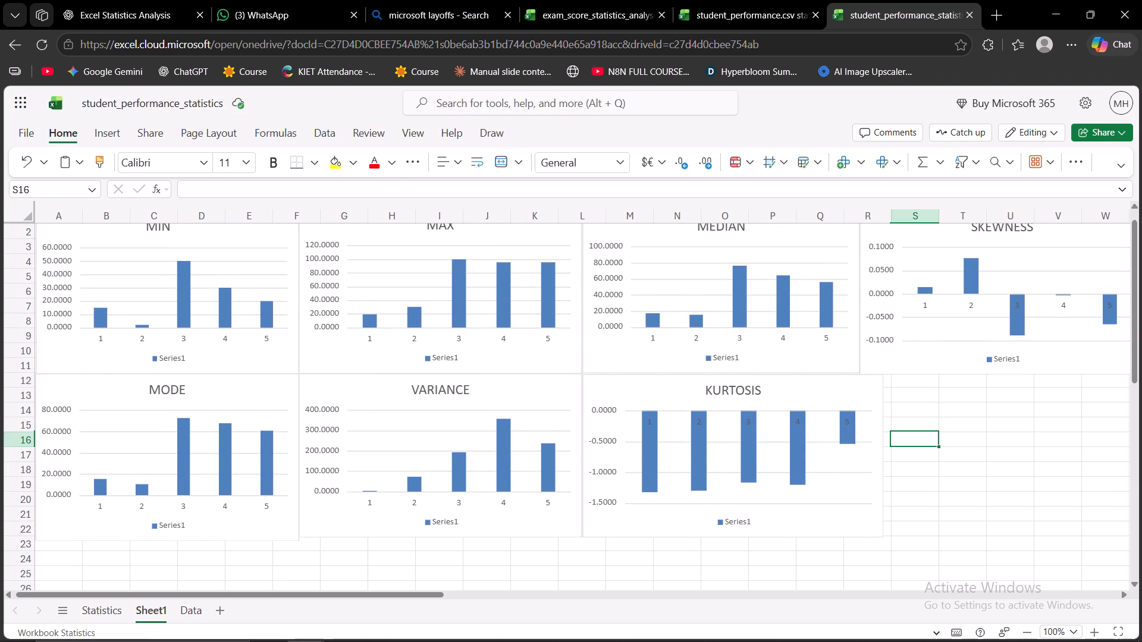
scroll(949, 481, up, 1)
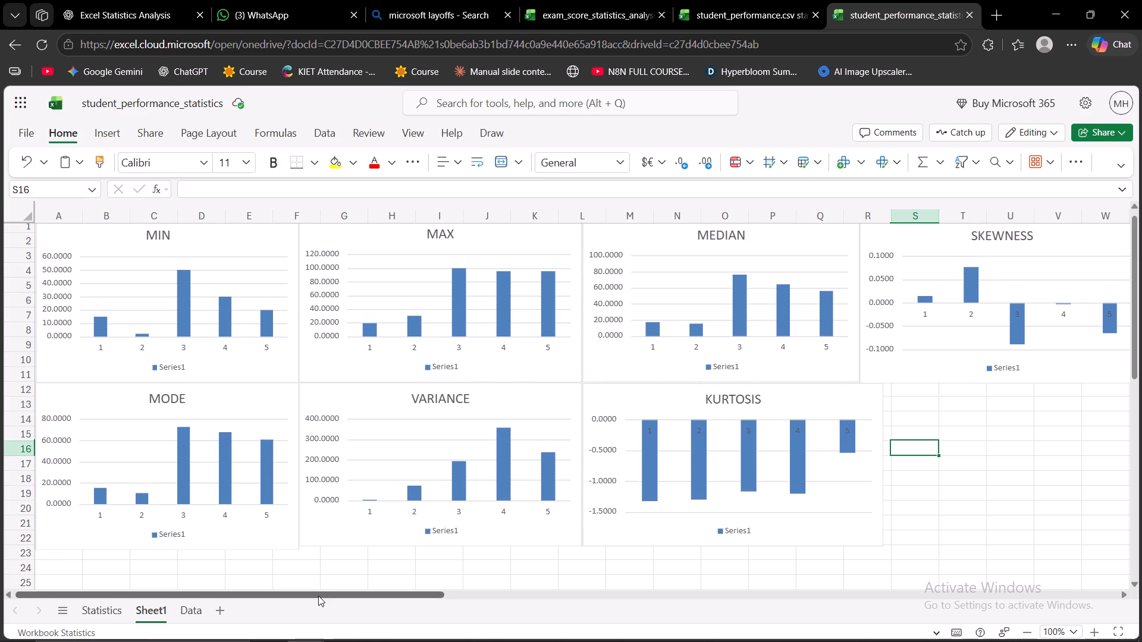
Insert a clustered column chart of the STD DEV values E2:E6 on the Statistics sheet.
click(106, 613)
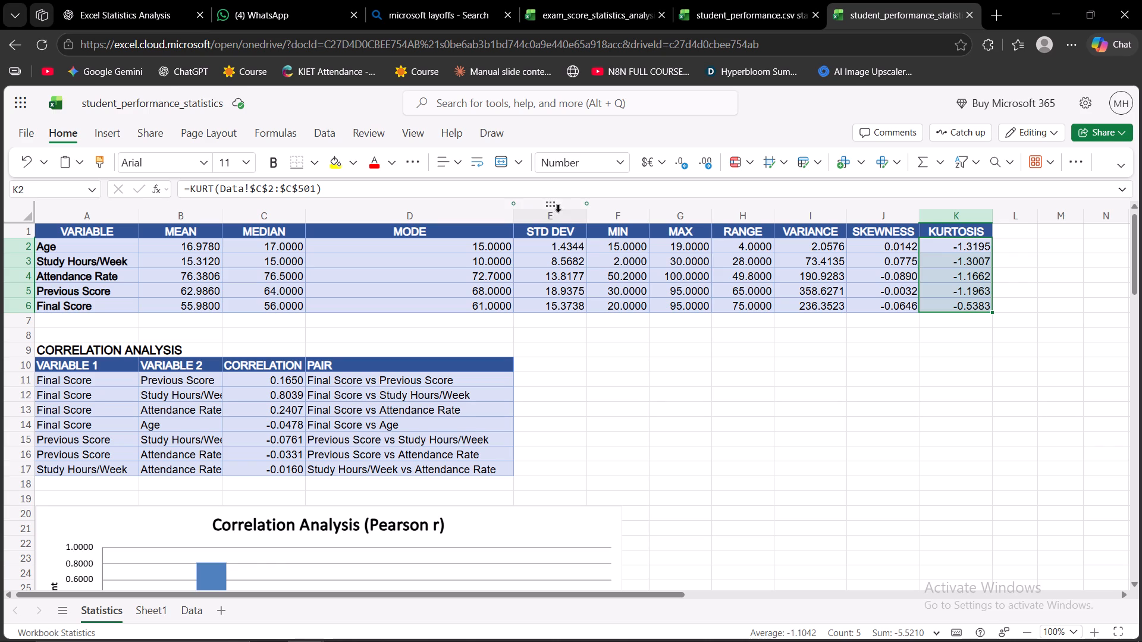
click(574, 248)
drag(574, 248, 573, 305)
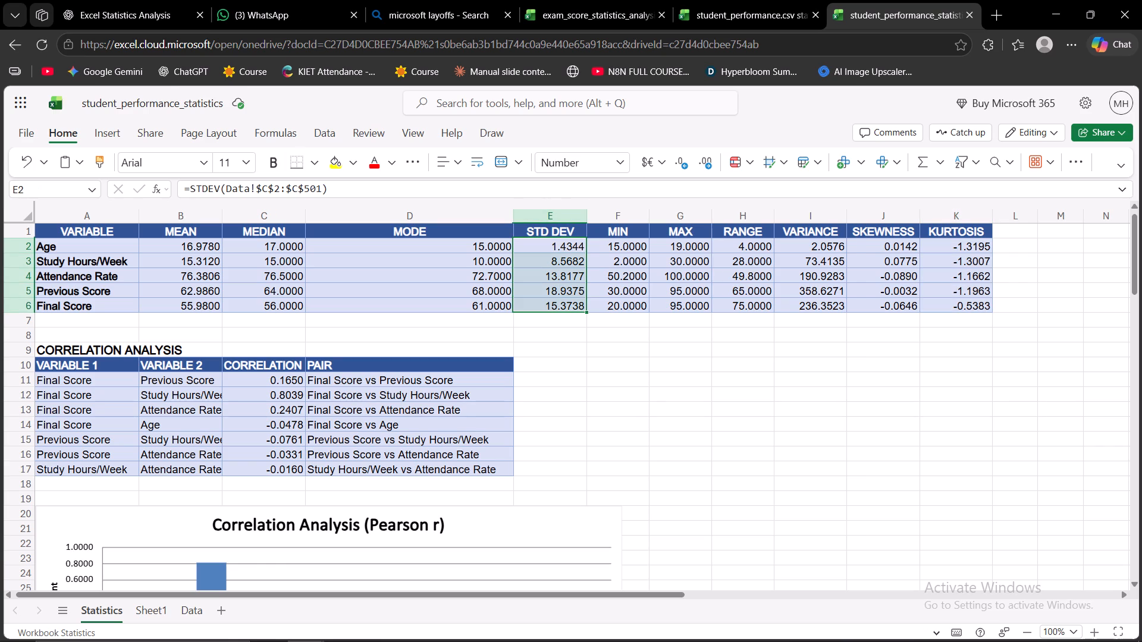
click(118, 132)
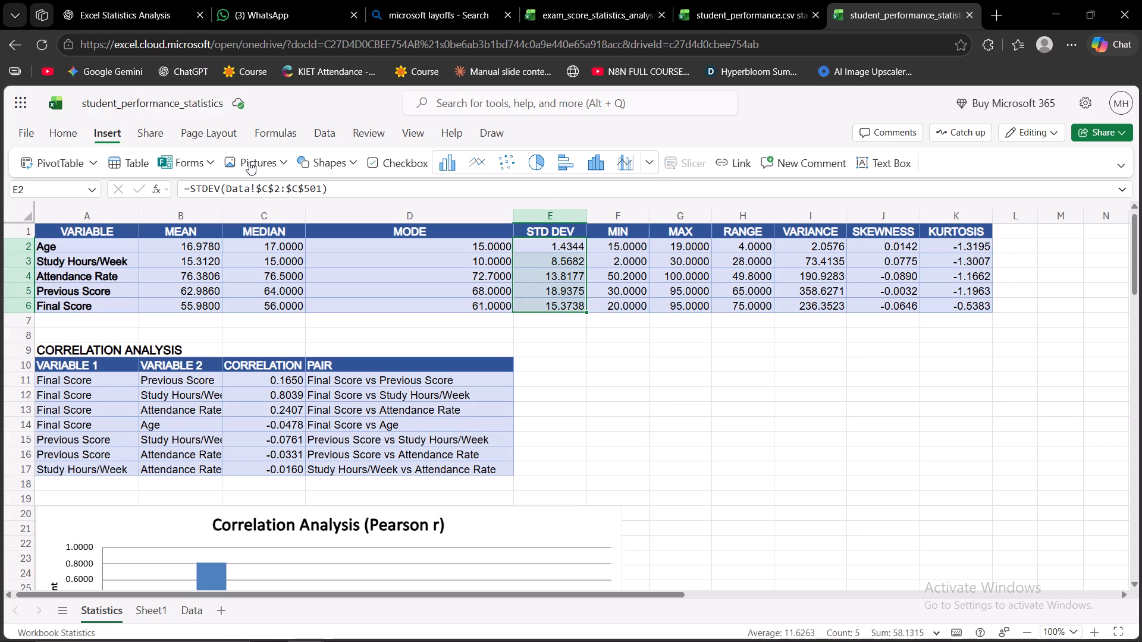
click(448, 159)
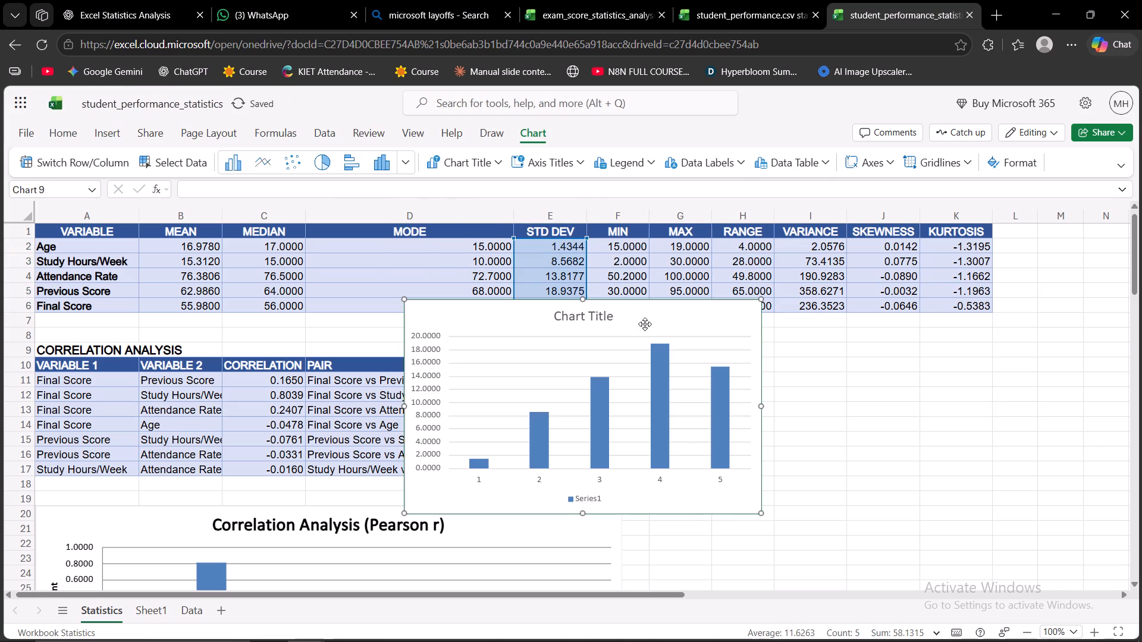
Title the new column chart STD DEV.
double_click(586, 318)
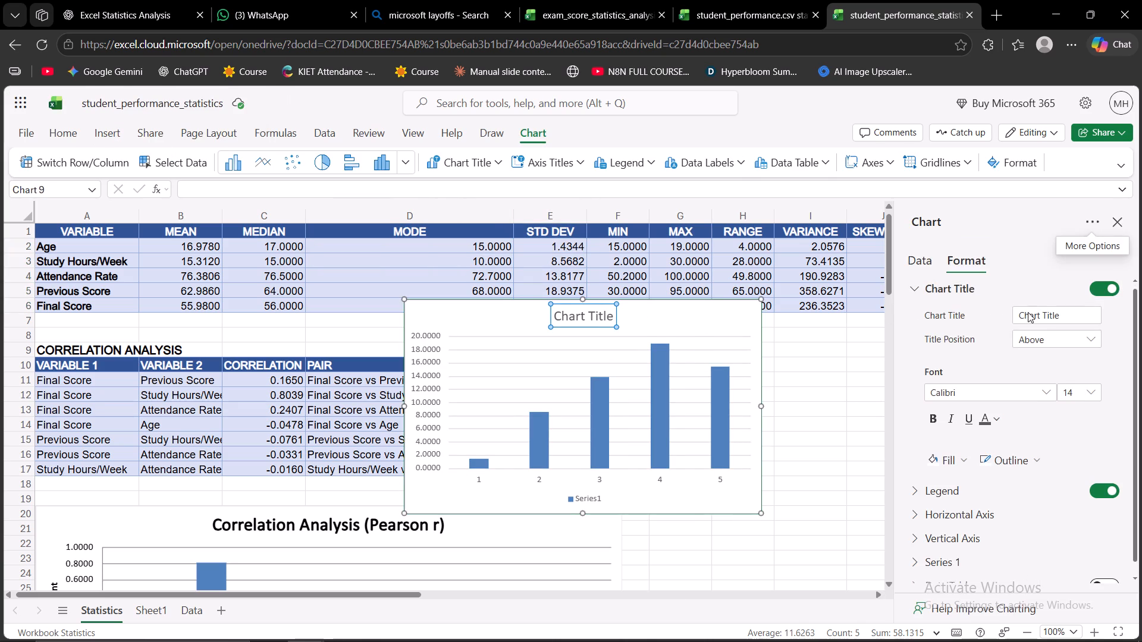
triple_click(1030, 319)
key(BackSpace)
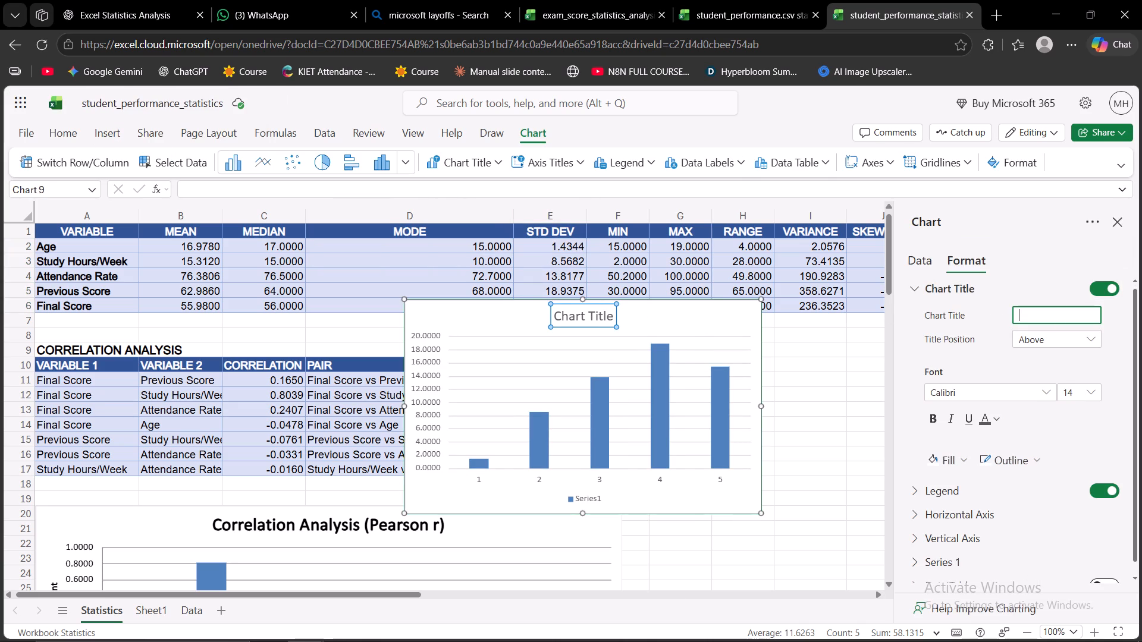
key(s)
key(t)
key(d)
key(space)
text(DE)
key(v)
key(Return)
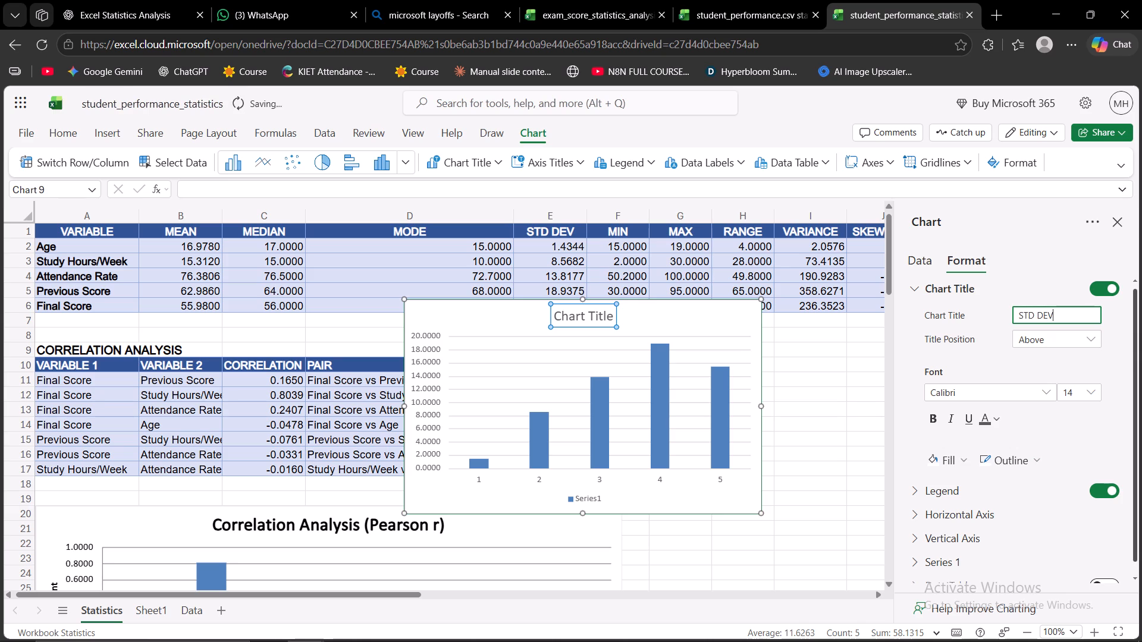
click(1119, 226)
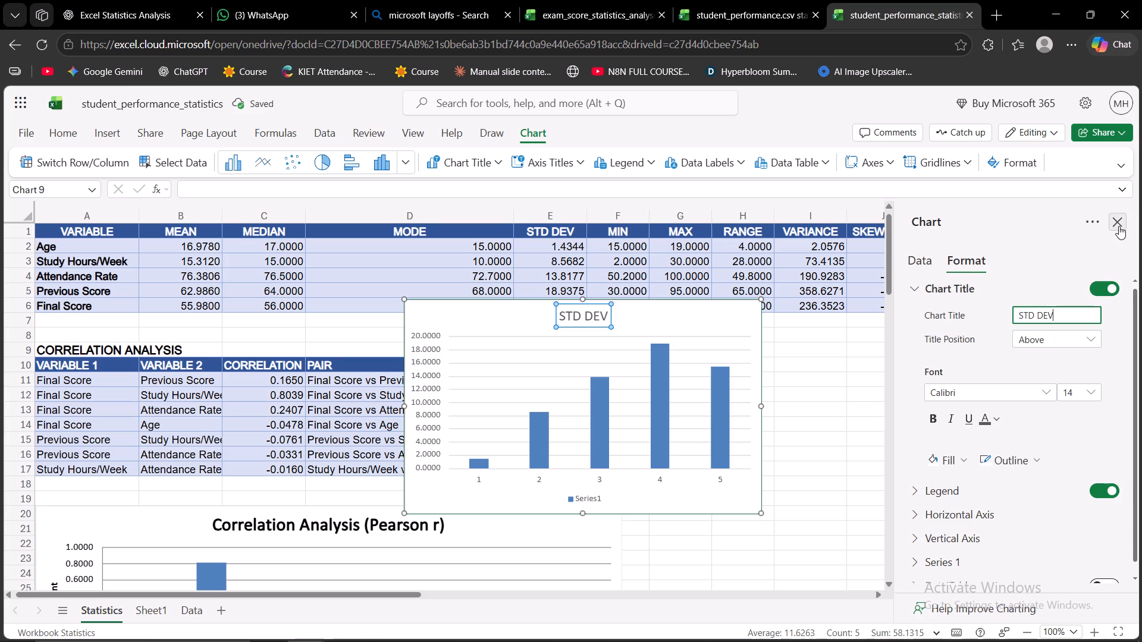
Move the STD DEV chart from the Statistics sheet to Sheet1.
click(719, 333)
right_click(719, 332)
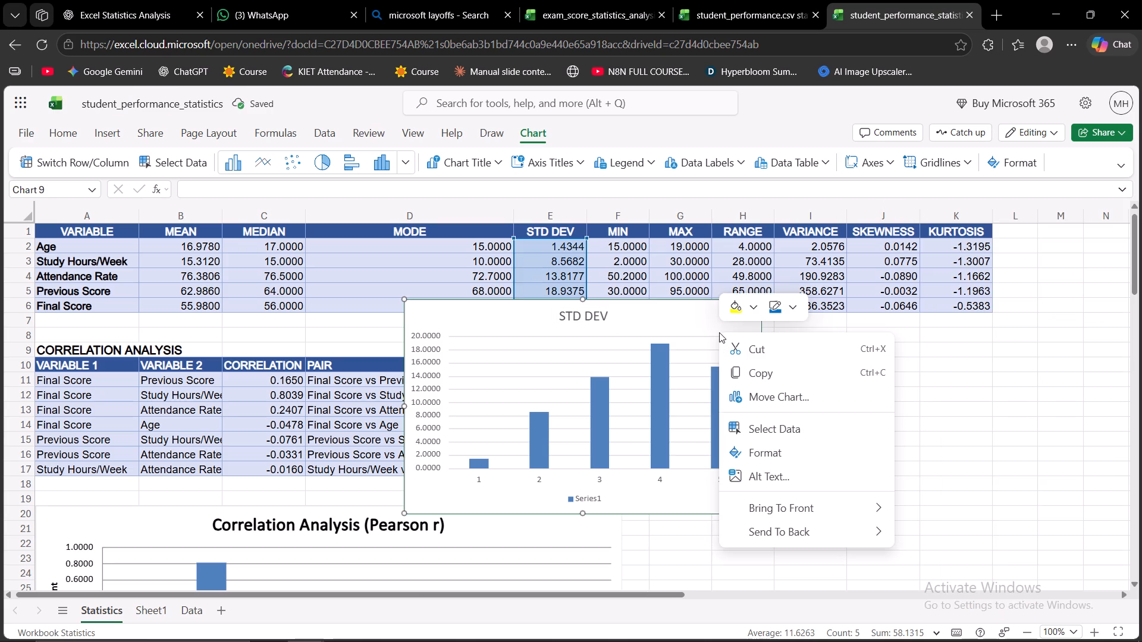
click(764, 392)
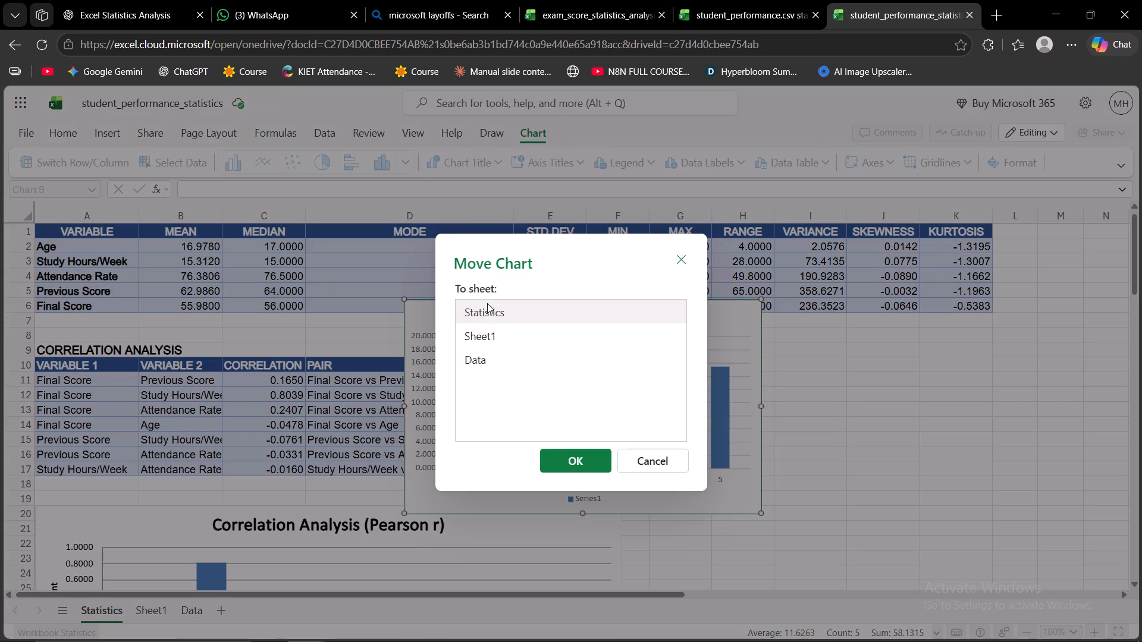
click(487, 342)
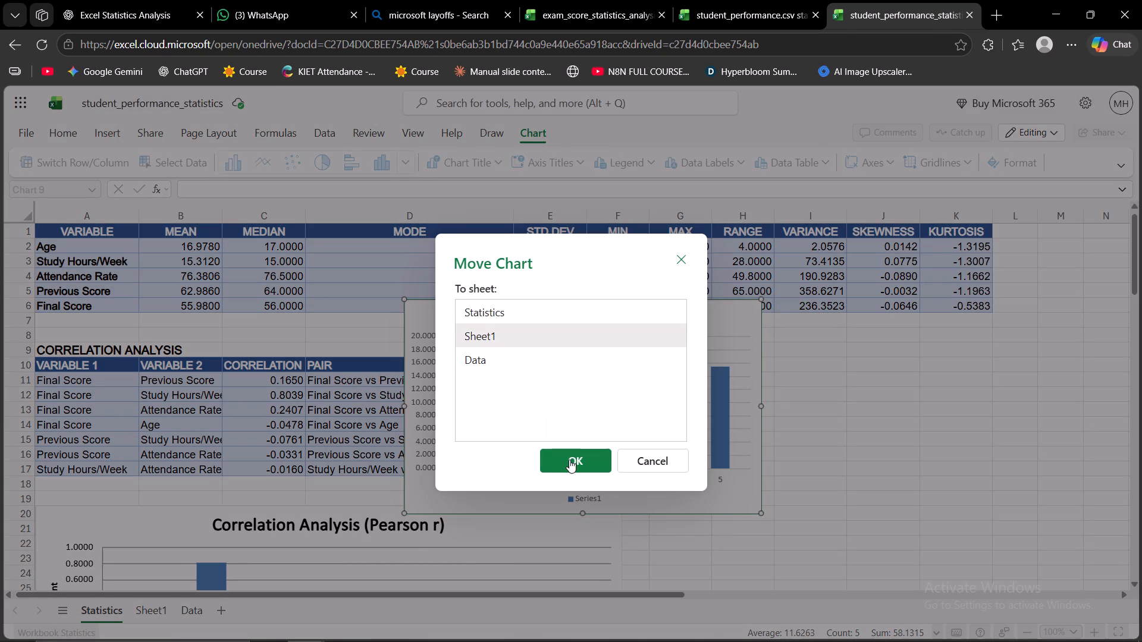
click(569, 460)
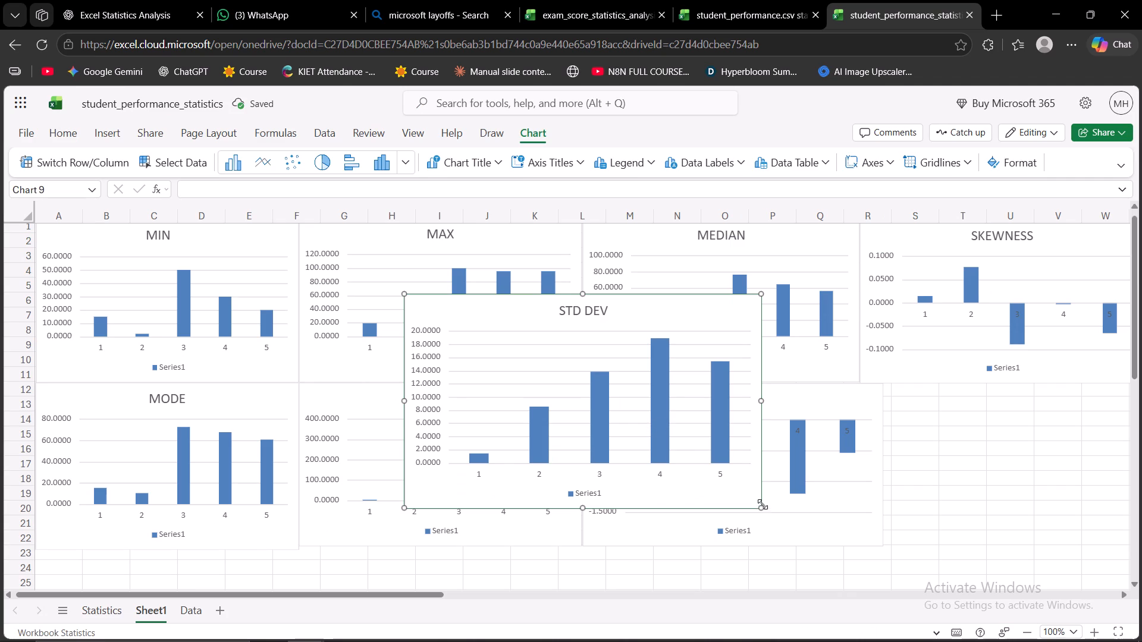
Place the STD DEV chart directly below the SKEWNESS chart, beside KURTOSIS, and resize it to cover about R12:W22.
drag(763, 504, 655, 442)
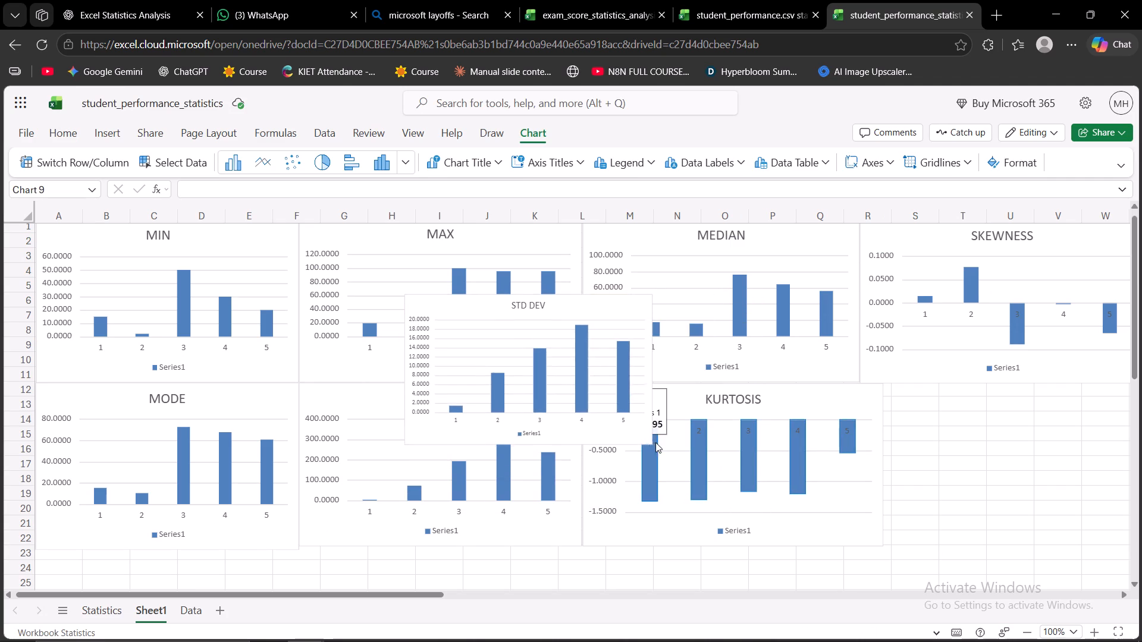
drag(655, 442, 657, 442)
drag(546, 344, 1021, 435)
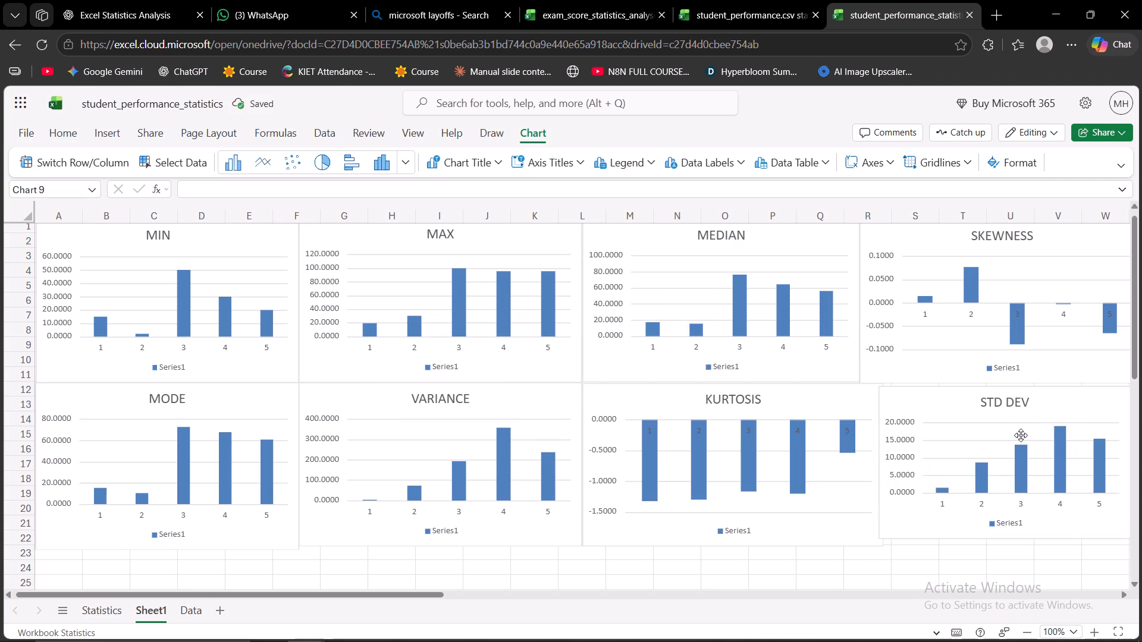
drag(1021, 435, 1002, 433)
scroll(1002, 433, down, 1)
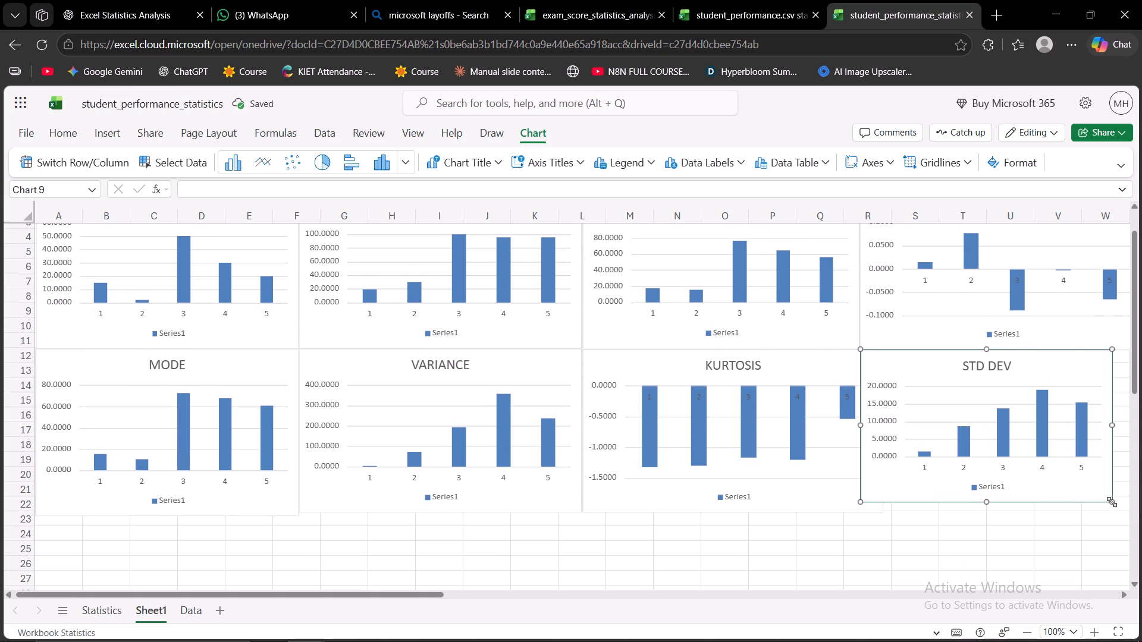
drag(1112, 502, 1132, 515)
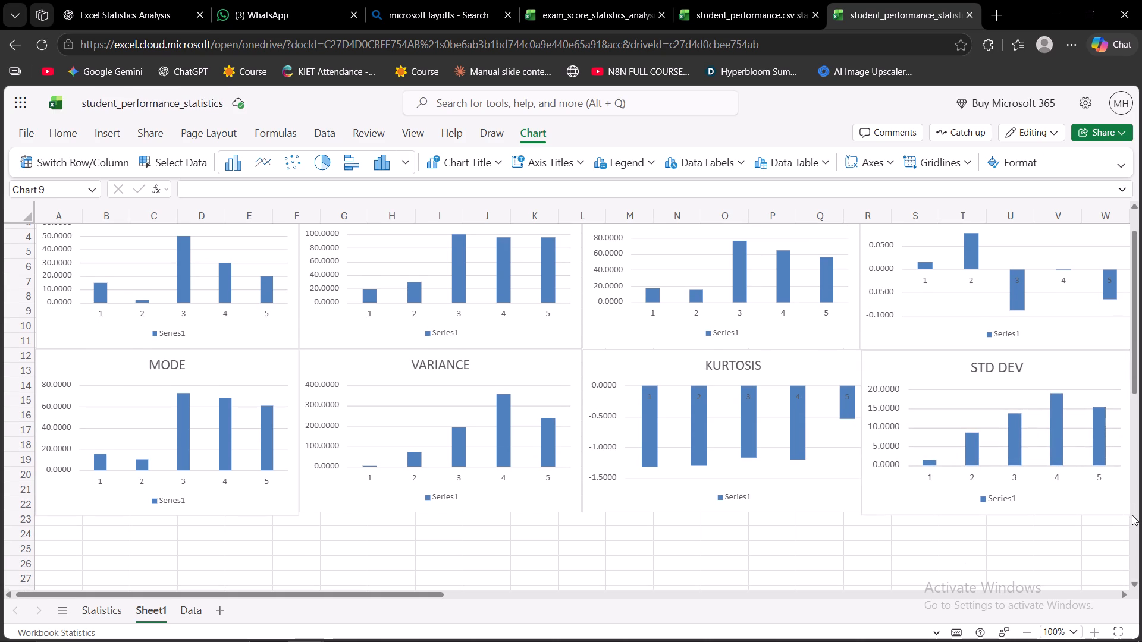
drag(1132, 515, 1130, 512)
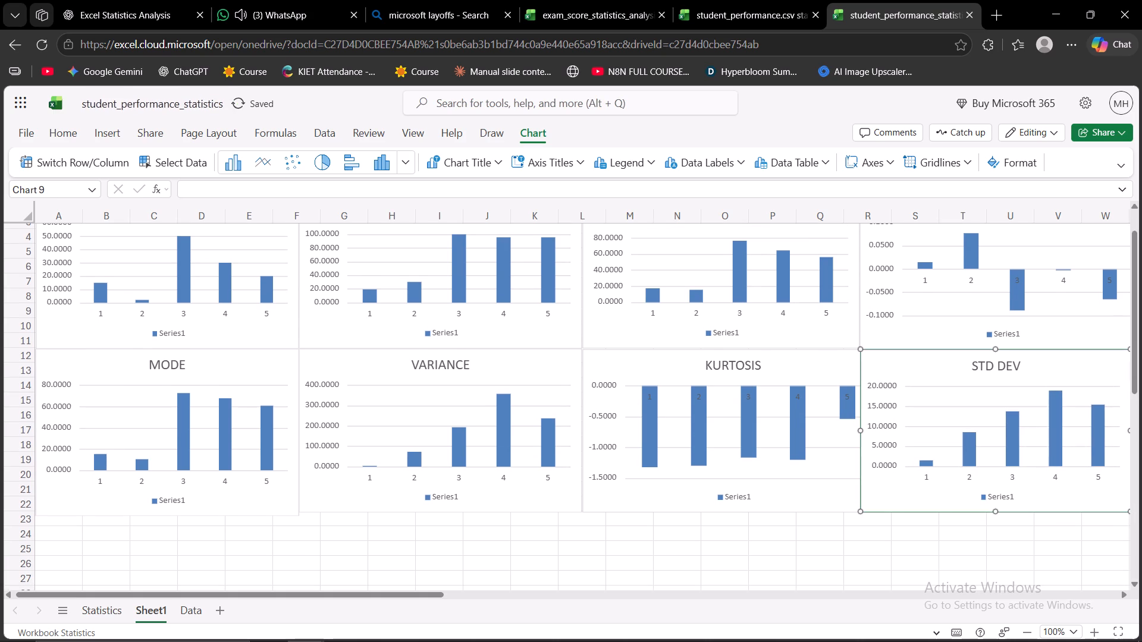
click(1040, 555)
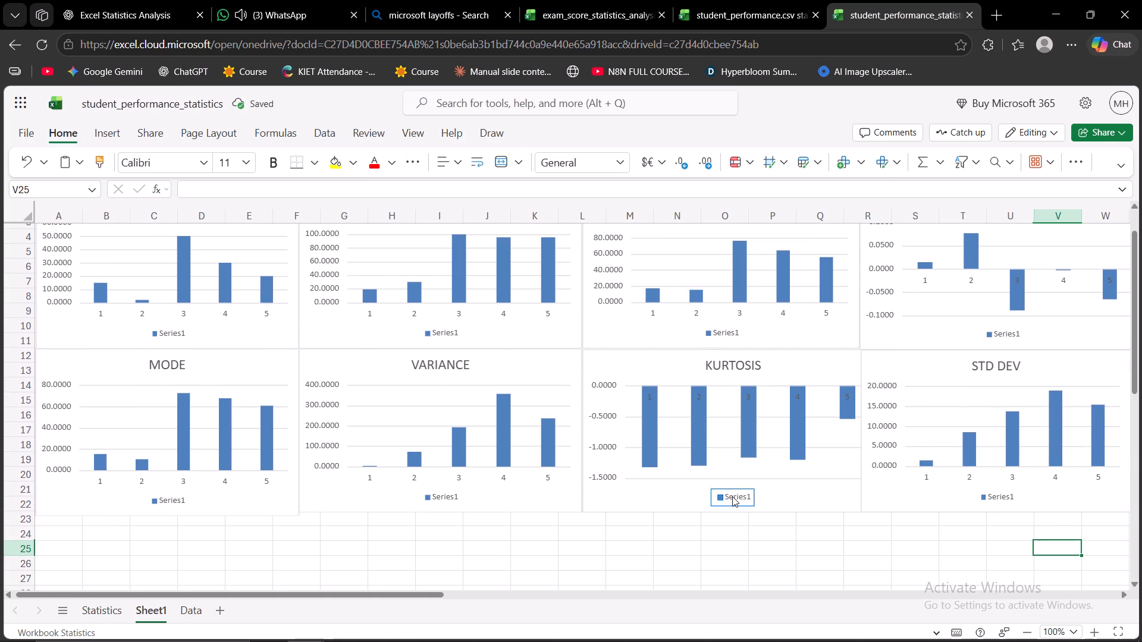
scroll(732, 496, up, 2)
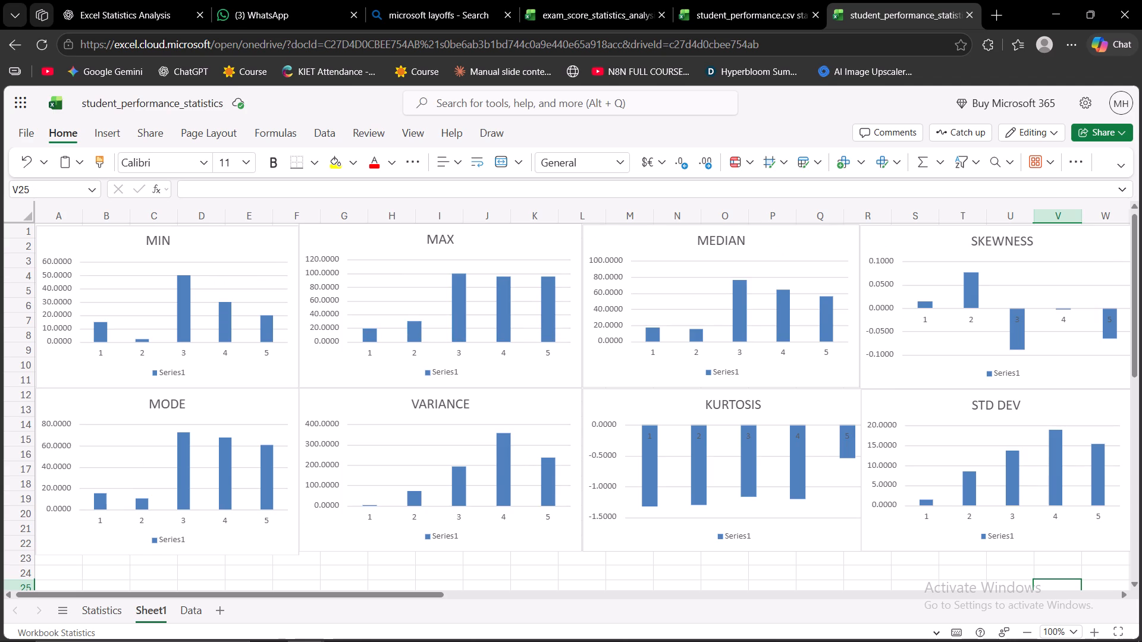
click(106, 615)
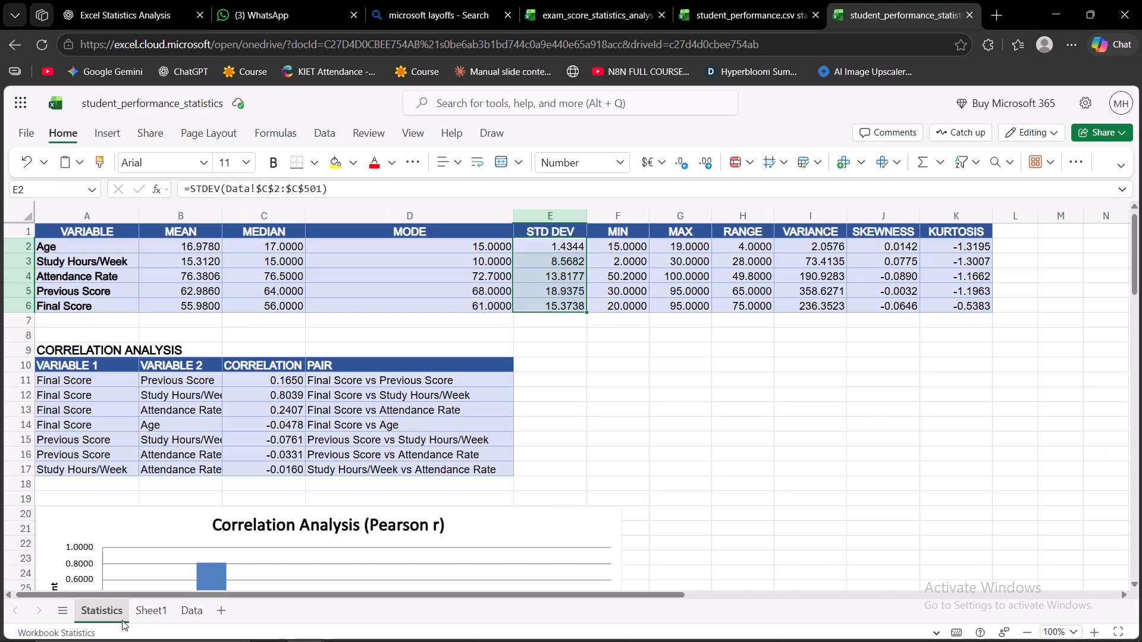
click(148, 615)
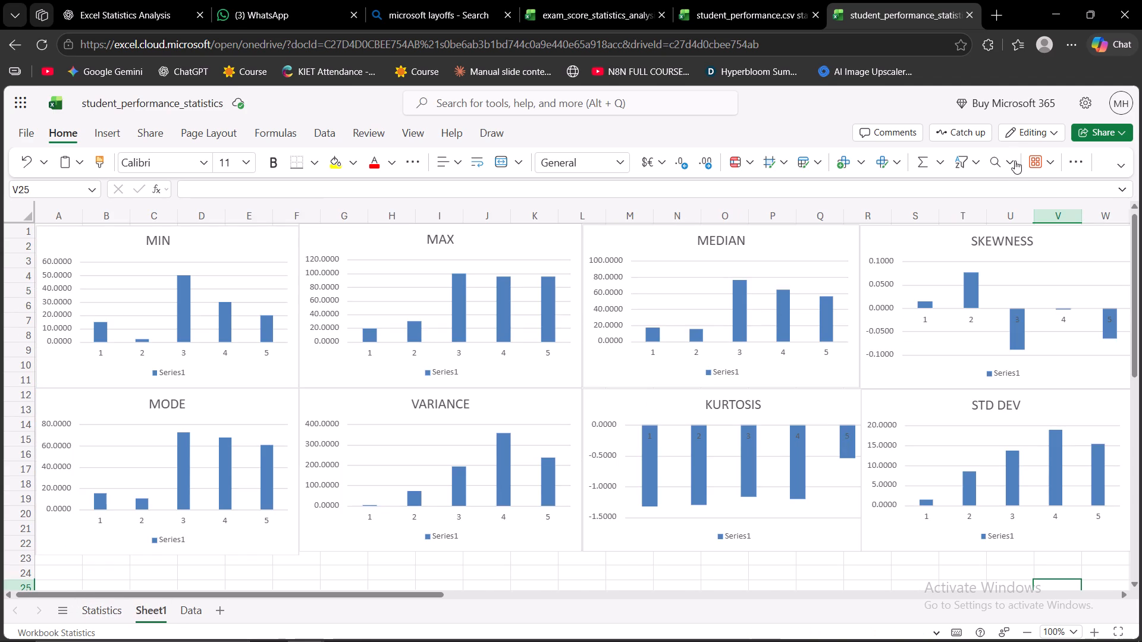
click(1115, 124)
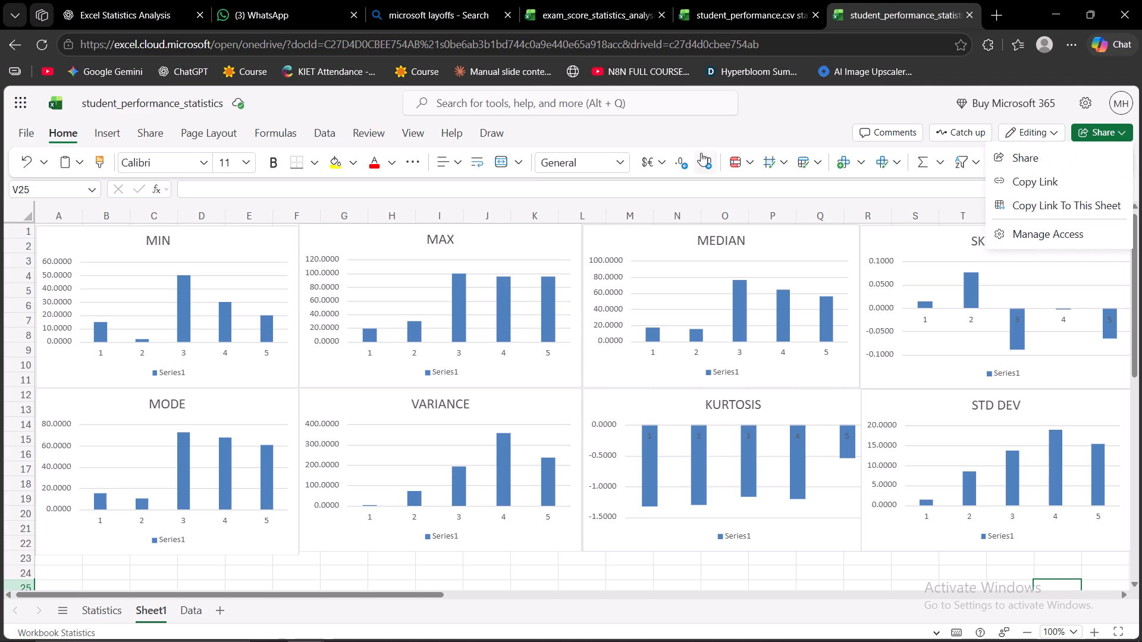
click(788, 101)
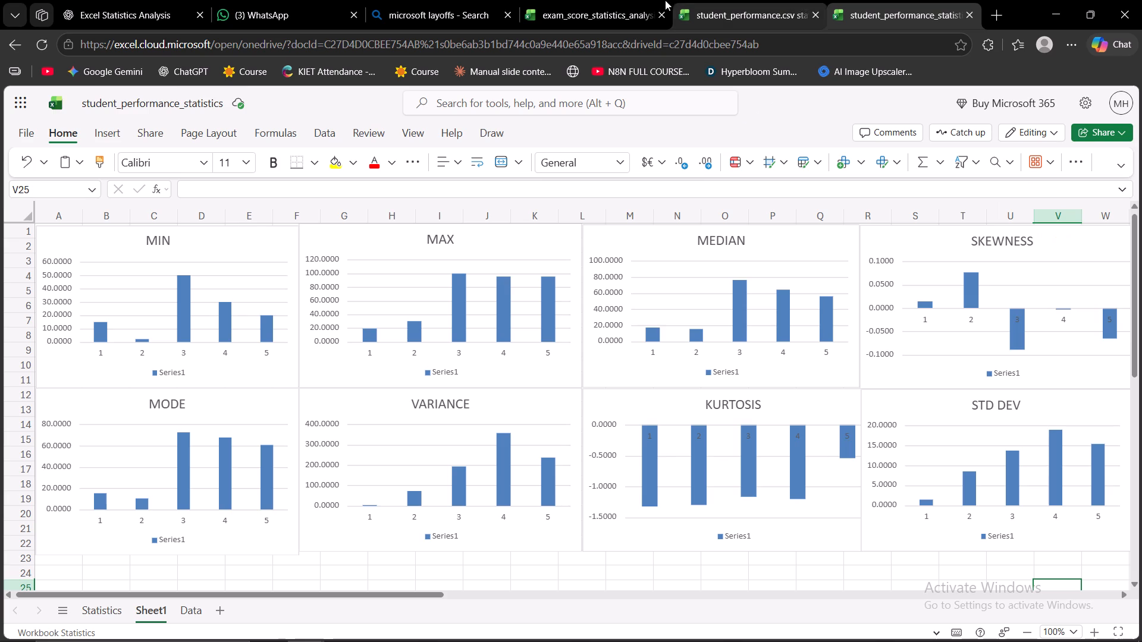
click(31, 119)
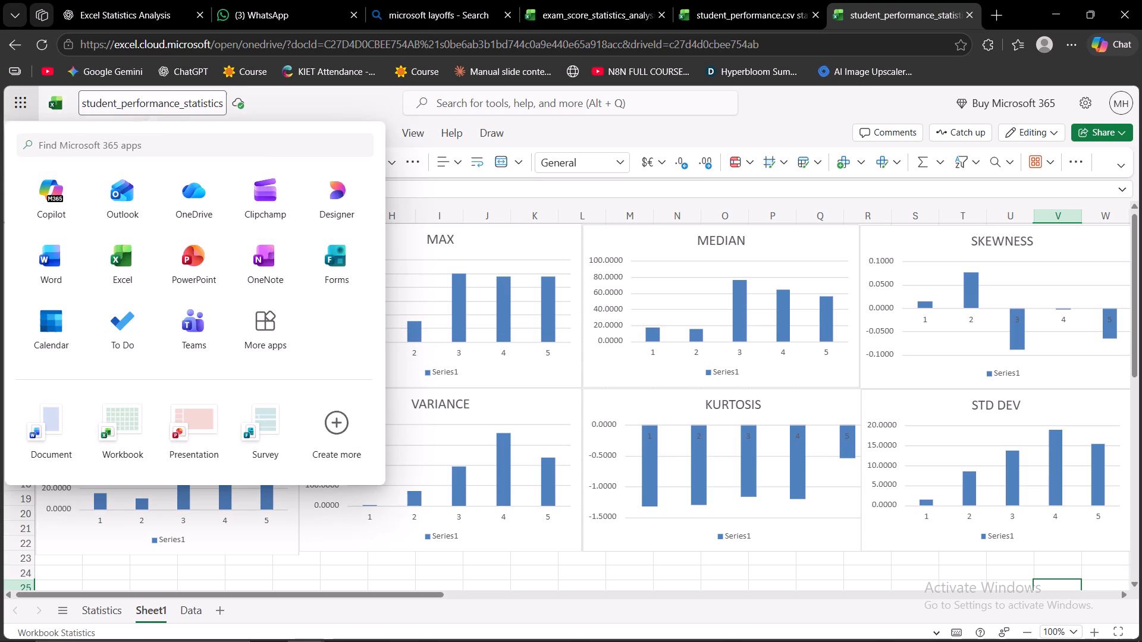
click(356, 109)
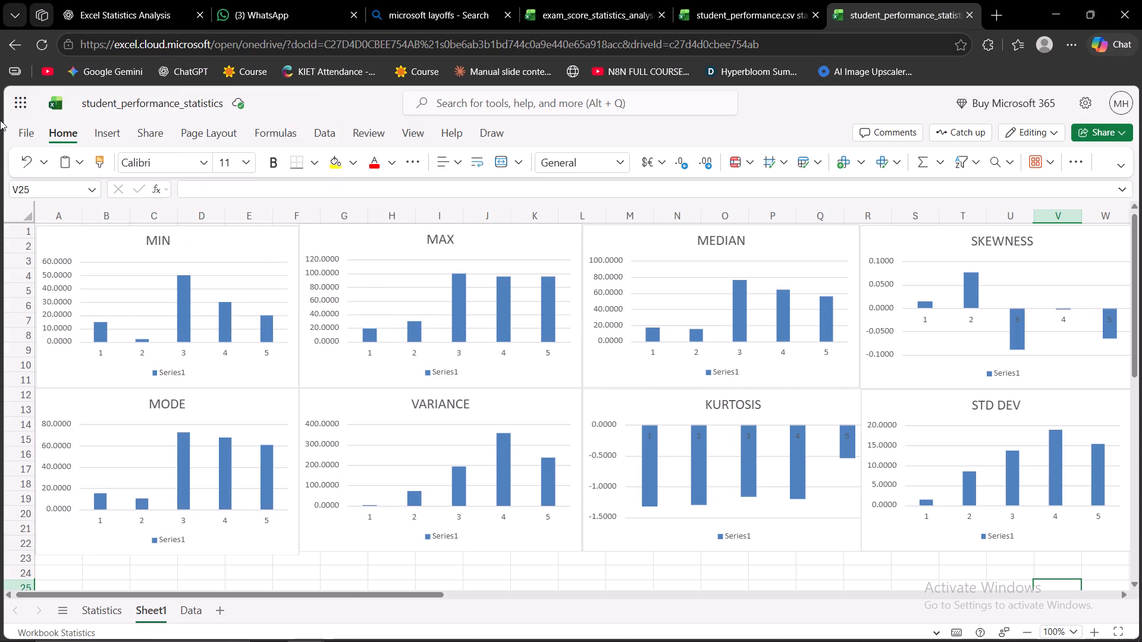
Capture a screenshot of the workbook's export format options, from Download as PDF to Download as ODS.
click(23, 134)
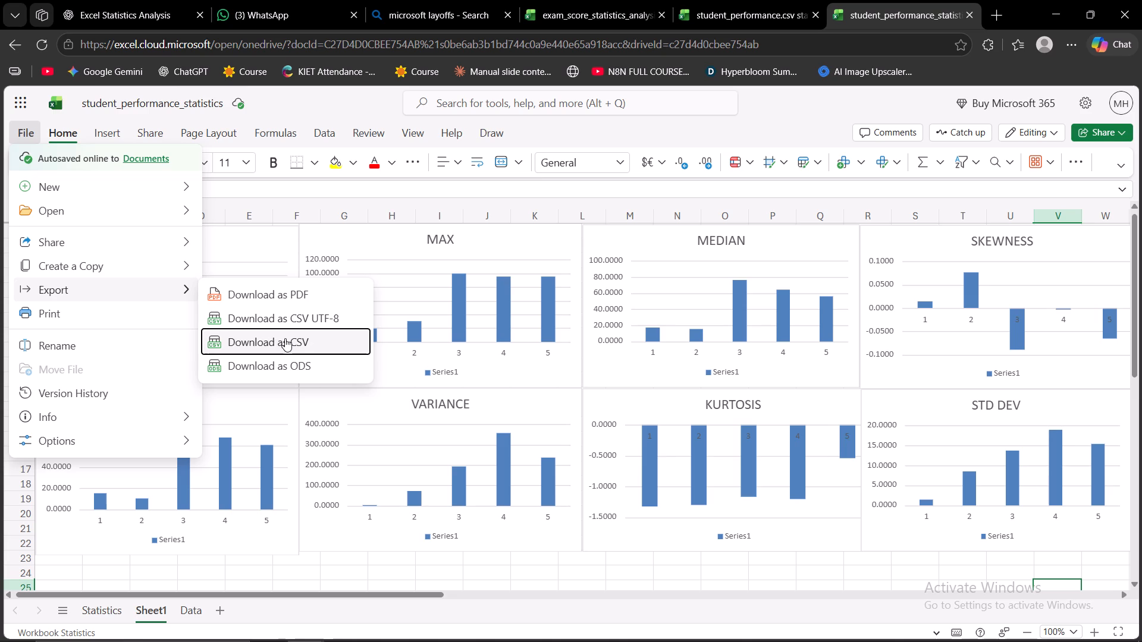
key(shift+super+s)
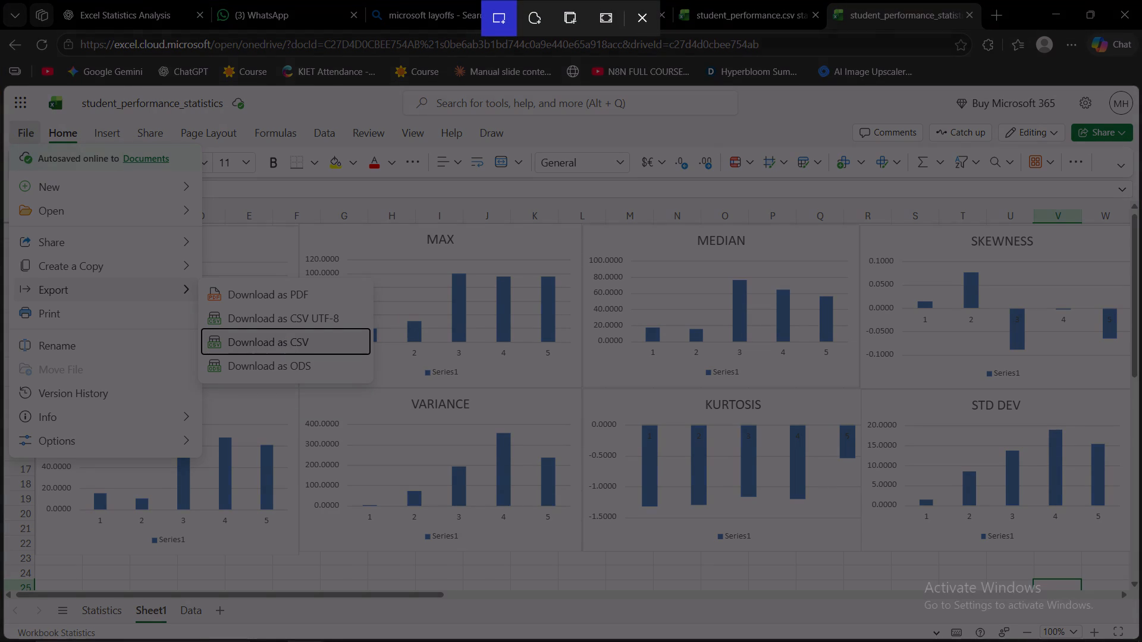
drag(197, 283, 373, 376)
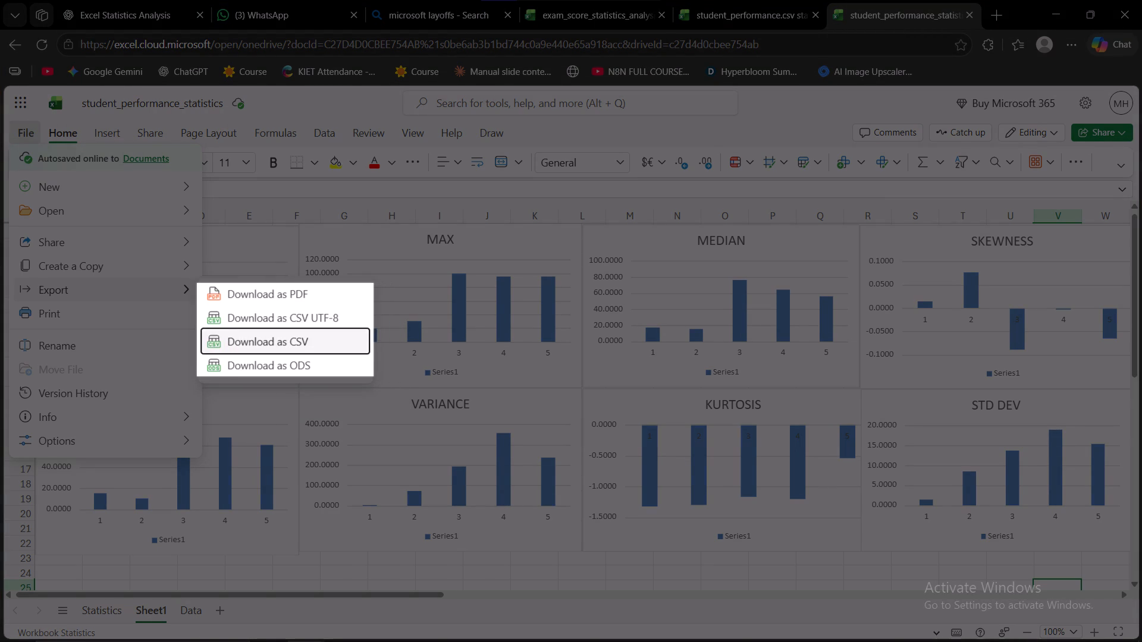
drag(373, 376, 375, 382)
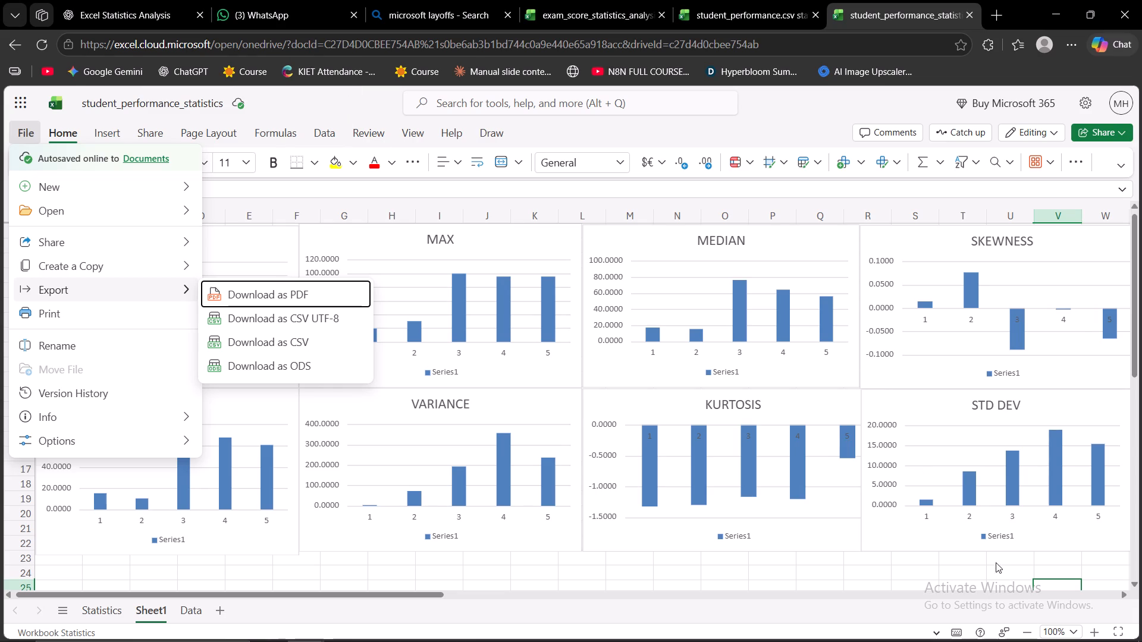
click(1014, 546)
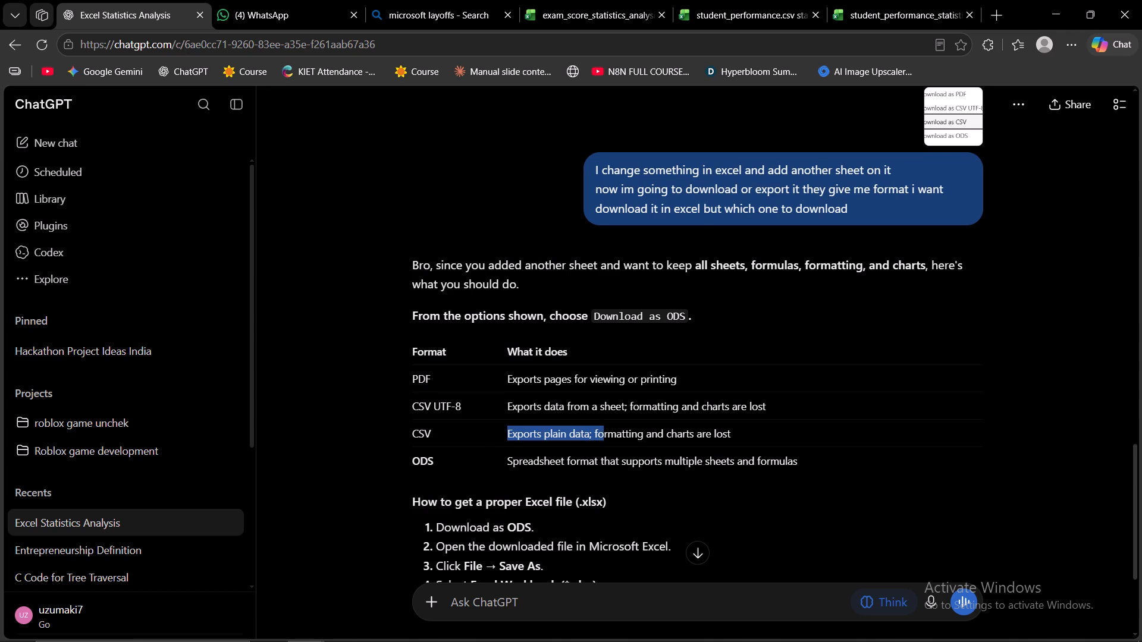
Review the reply's CSV and ODS format descriptions, and download the student_performance_statistics workbook from Excel for the web as ODS.
drag(608, 427, 776, 432)
drag(506, 465, 792, 456)
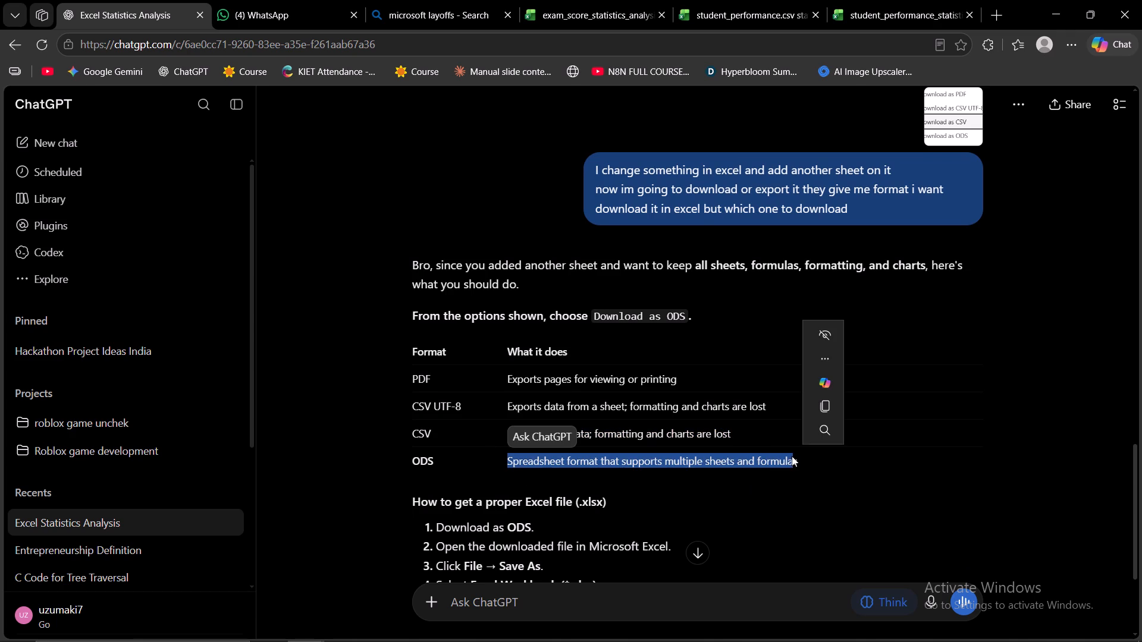
click(787, 482)
click(911, 0)
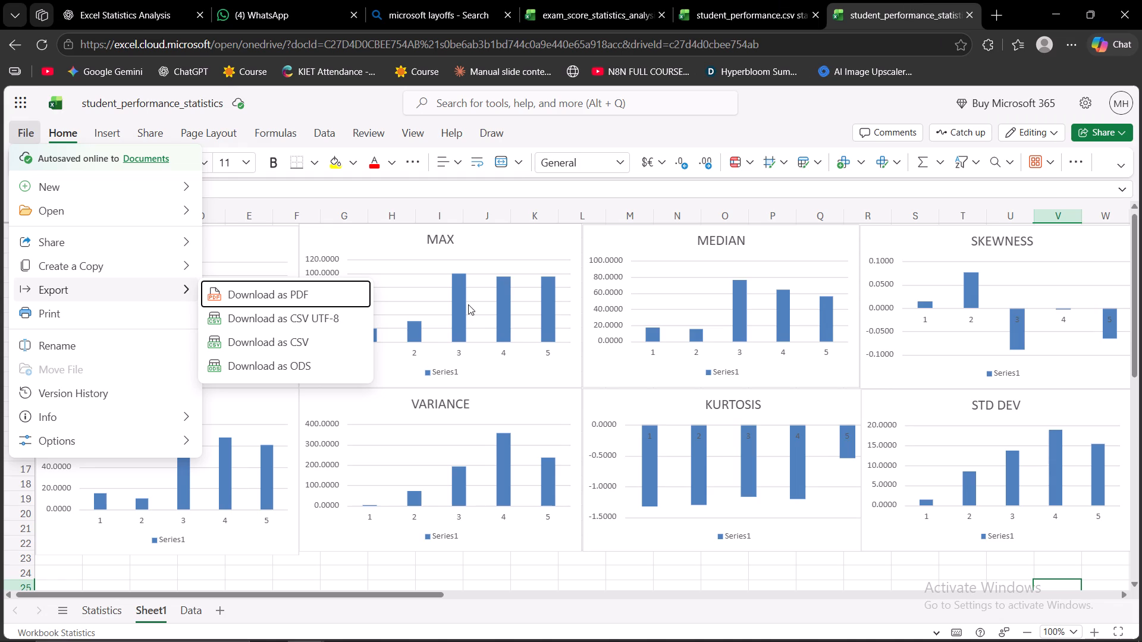
click(296, 363)
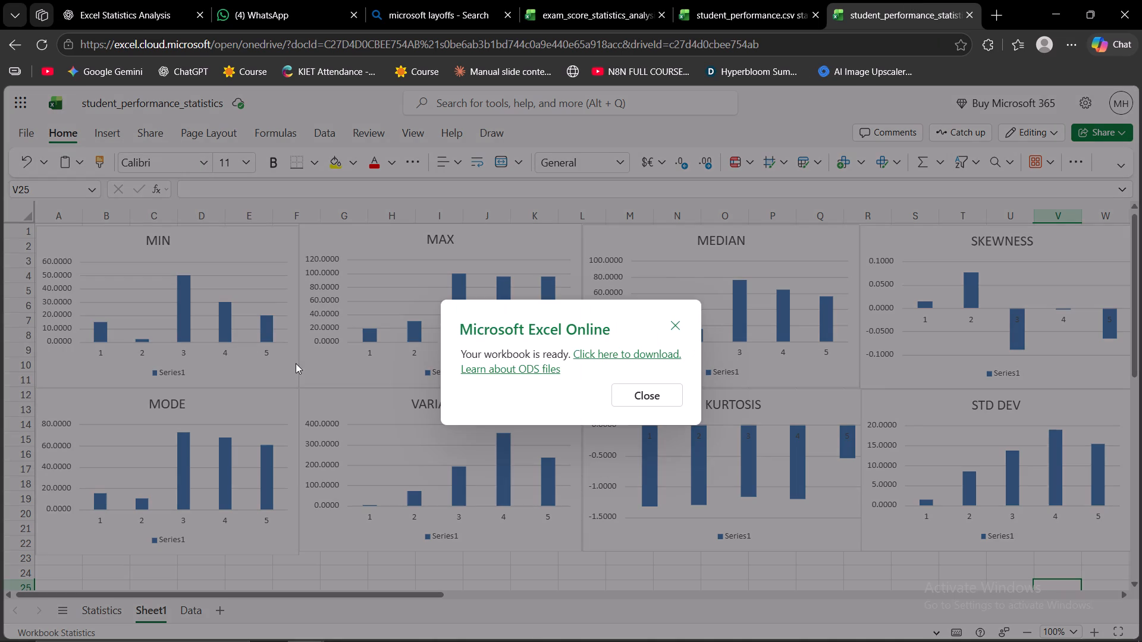
click(626, 358)
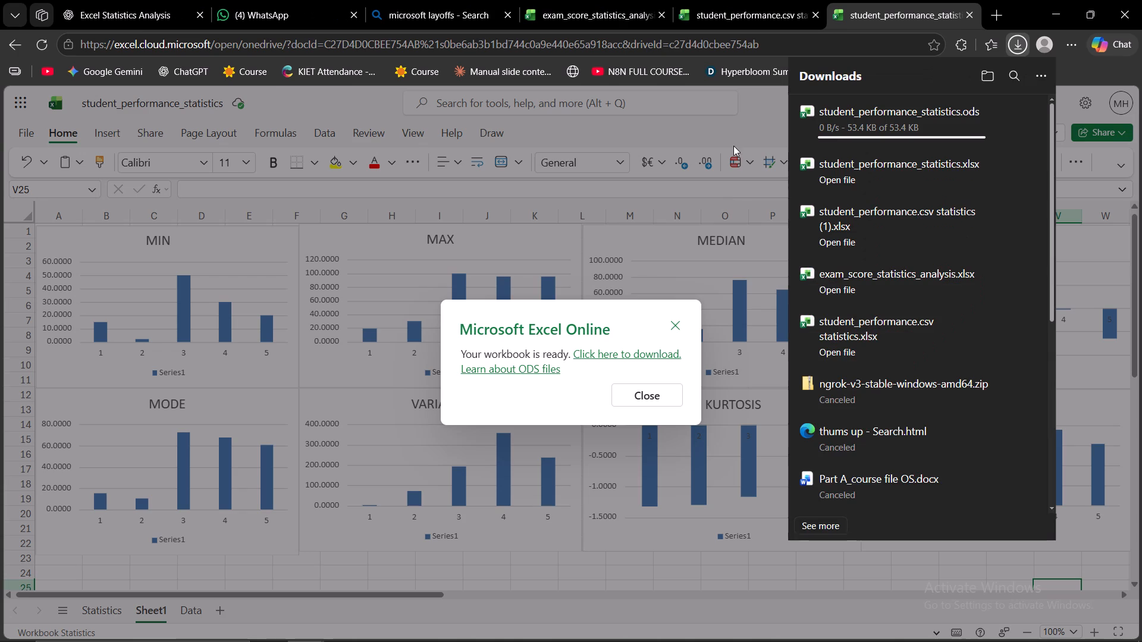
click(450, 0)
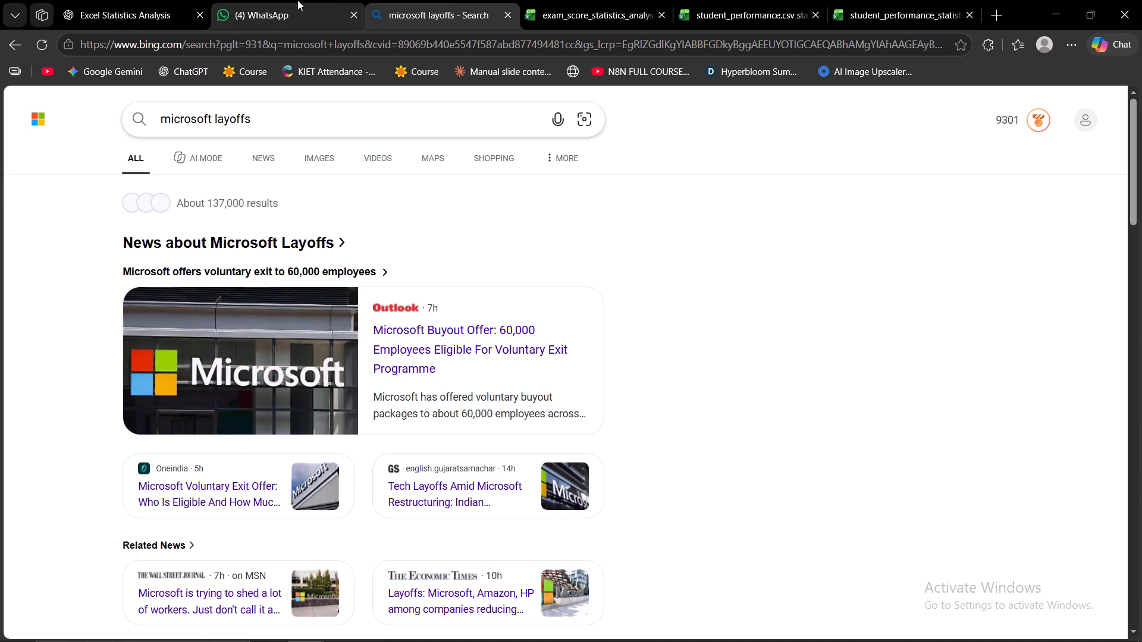